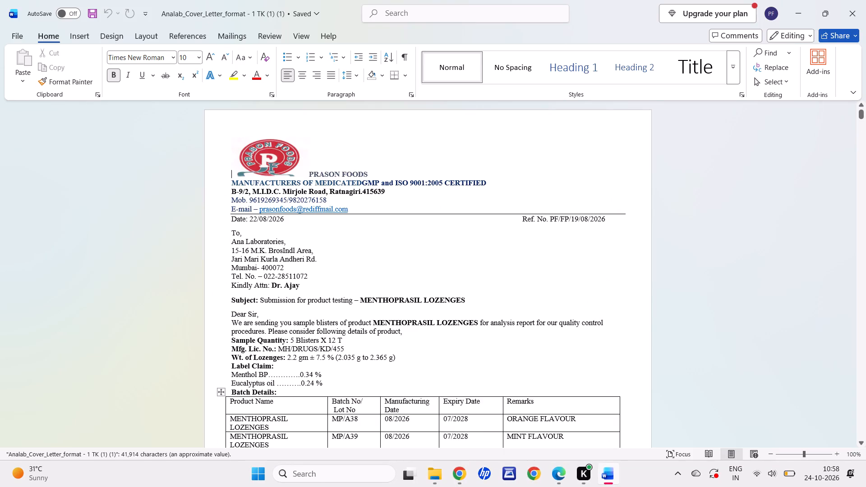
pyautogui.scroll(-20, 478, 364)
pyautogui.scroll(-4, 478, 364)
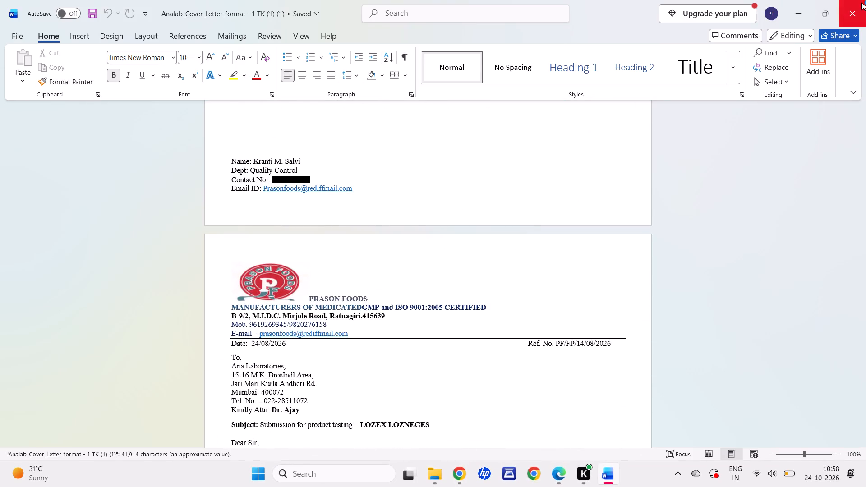
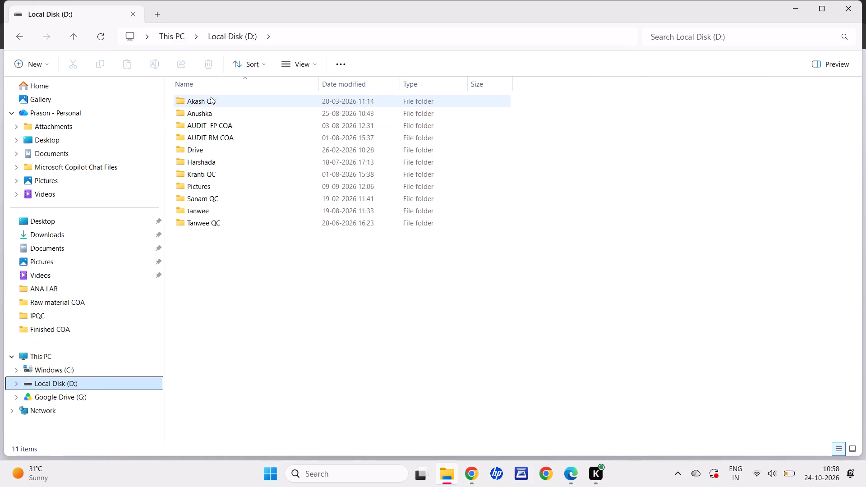
# Open Analab_Cover_Letter_format - Copy from the Kranti QC ANA LAB folder, examine its cover letters, and close it.
pyautogui.doubleClick(215, 171)
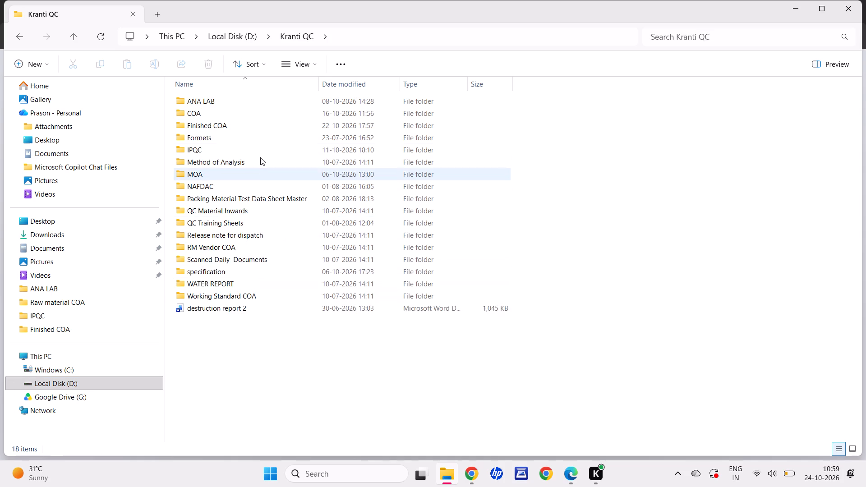
pyautogui.doubleClick(259, 101)
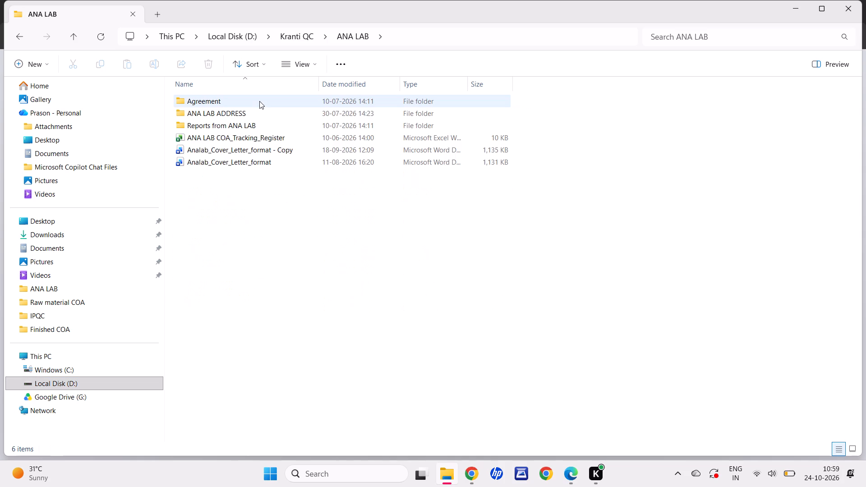
pyautogui.doubleClick(279, 153)
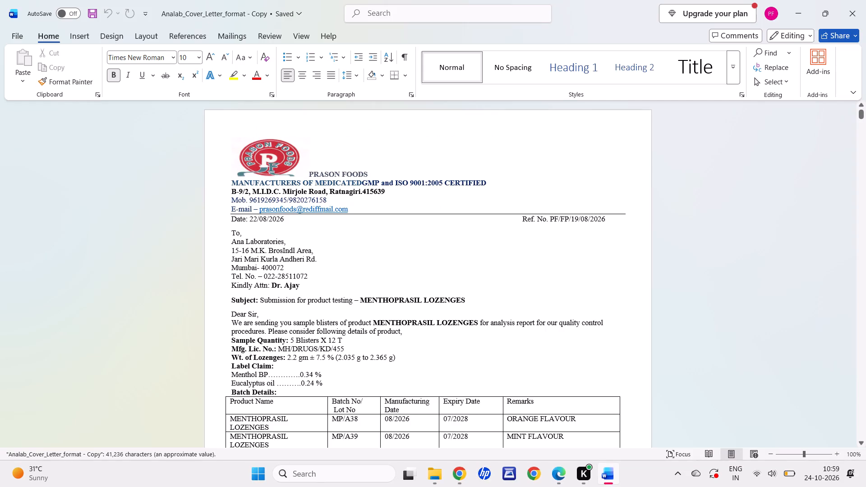
pyautogui.scroll(-4, 279, 153)
pyautogui.scroll(3, 279, 153)
pyautogui.scroll(-1, 279, 153)
pyautogui.scroll(6, 279, 153)
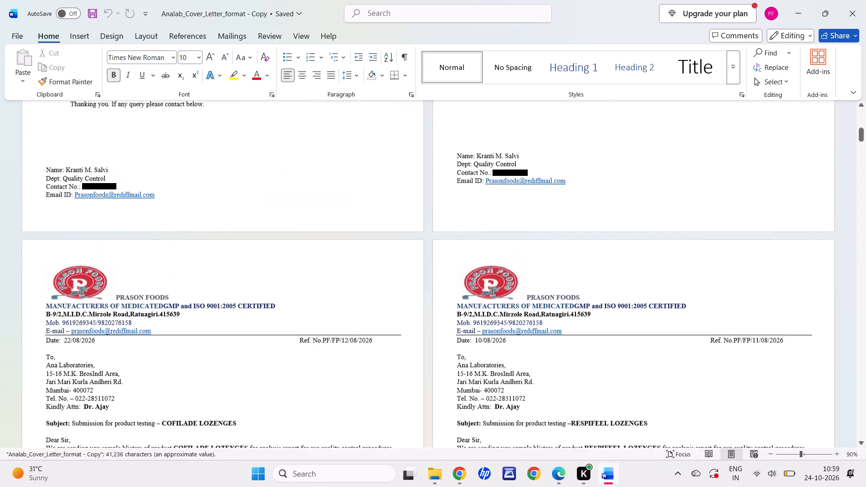
pyautogui.scroll(9, 455, 232)
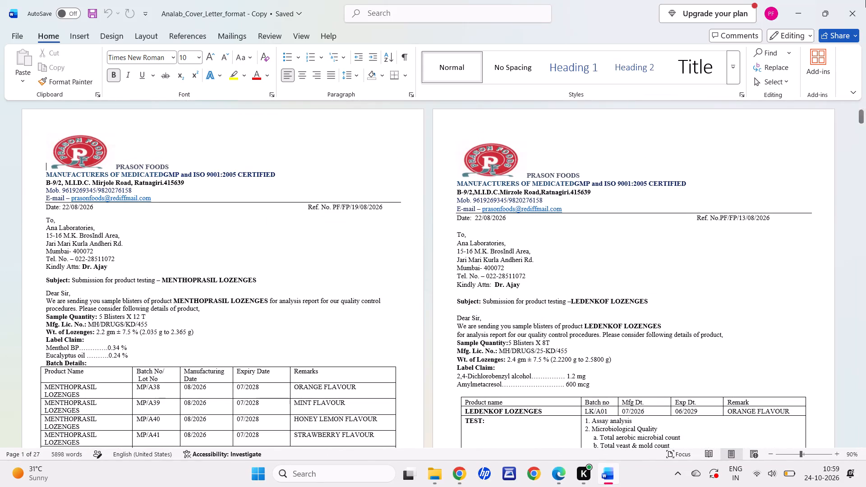
pyautogui.click(848, 8)
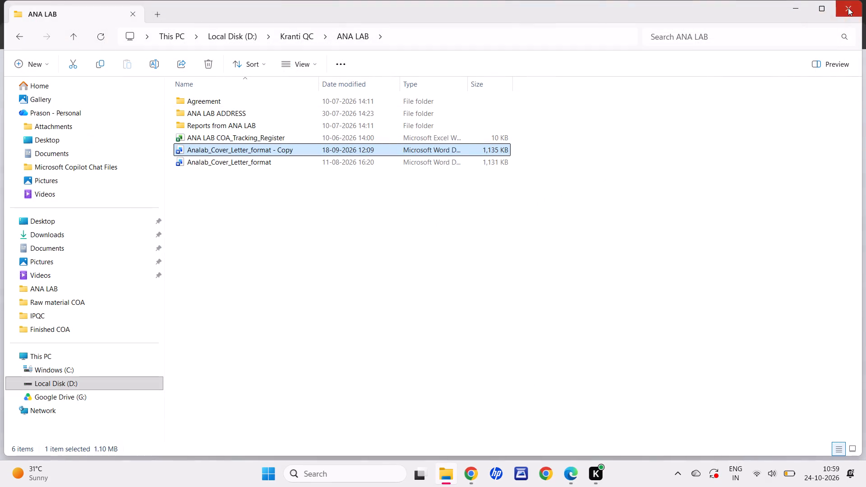
# Open Analab_Cover_Letter_format from the same ANA LAB folder, examine the dates and products of its letters, and close it.
pyautogui.doubleClick(497, 160)
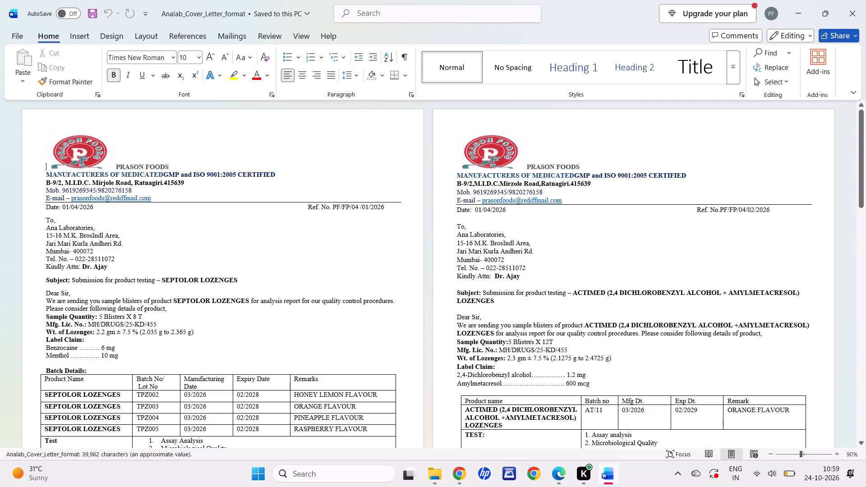
pyautogui.scroll(-6, 497, 160)
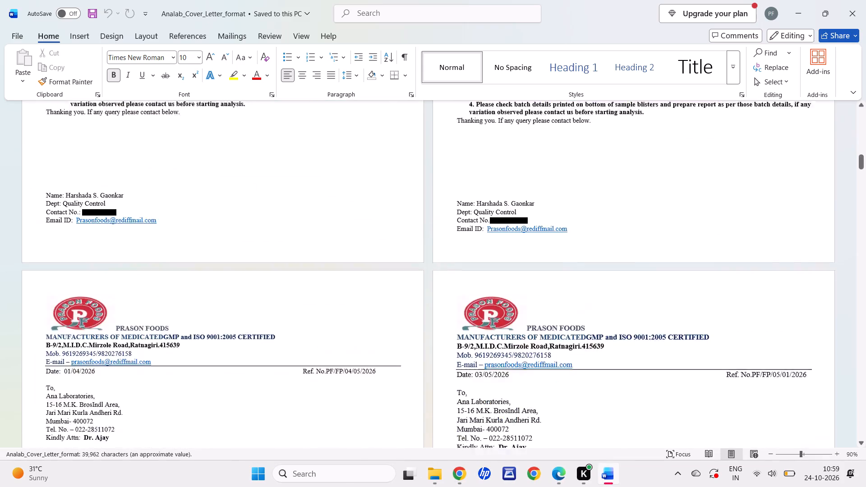
pyautogui.scroll(6, 497, 160)
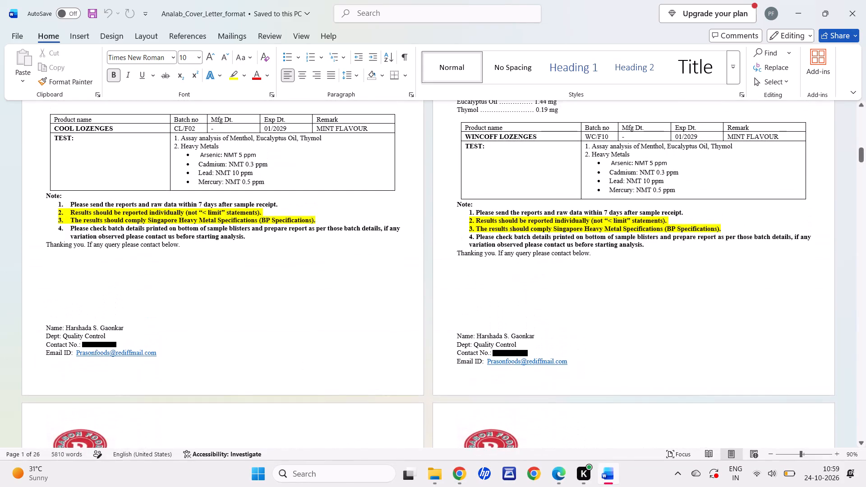
pyautogui.scroll(6, 497, 160)
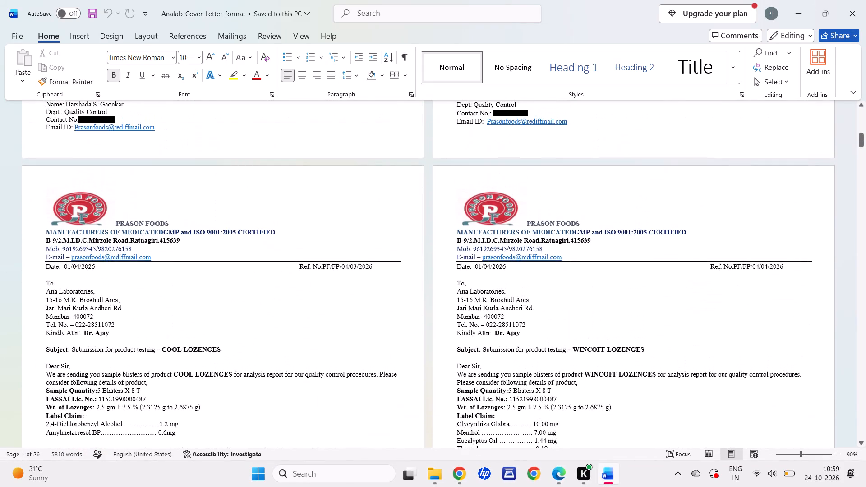
pyautogui.scroll(6, 497, 160)
pyautogui.scroll(-8, 497, 160)
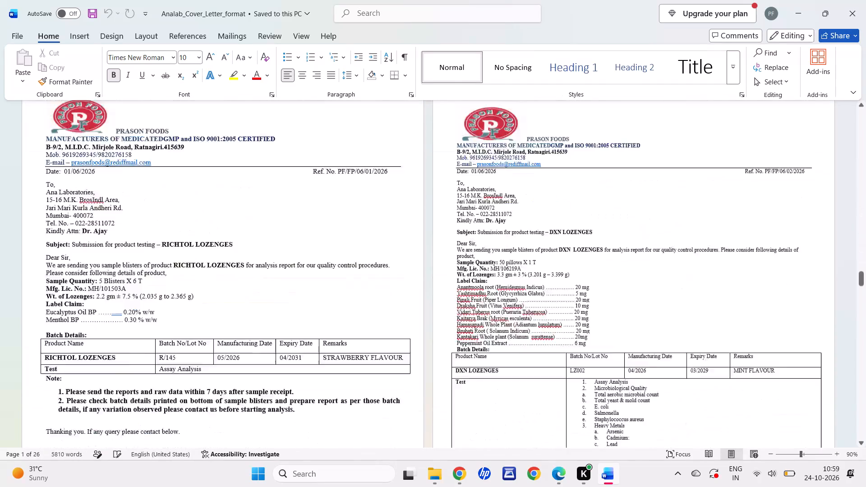
pyautogui.scroll(-1, 497, 160)
pyautogui.click(857, 6)
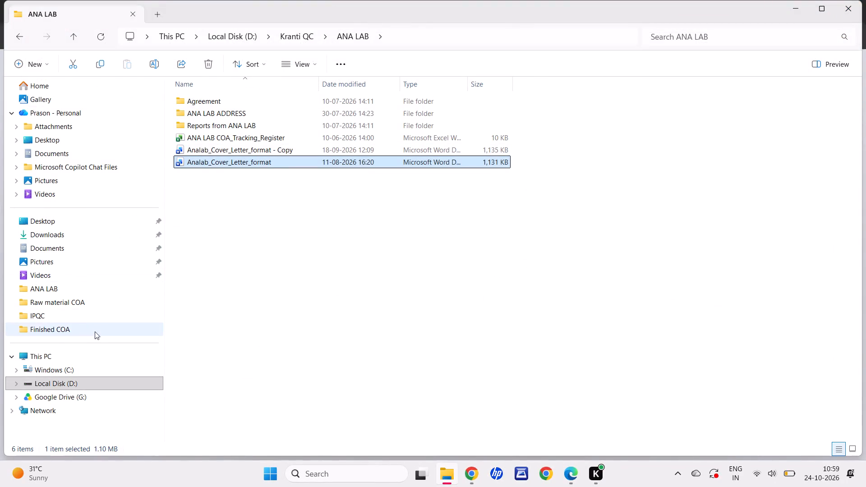
# Go to the ANA LAB folder on Local Disk (D:) under Harshada, 2026-27, Quality Control.
pyautogui.click(101, 386)
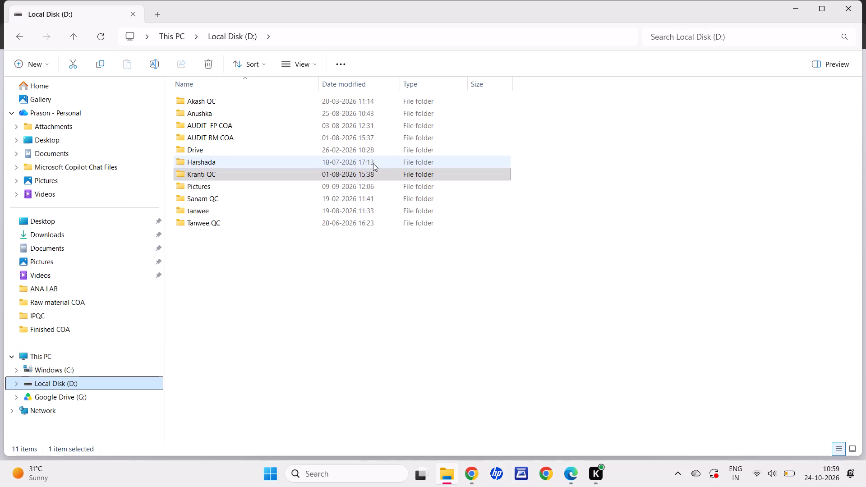
pyautogui.doubleClick(375, 156)
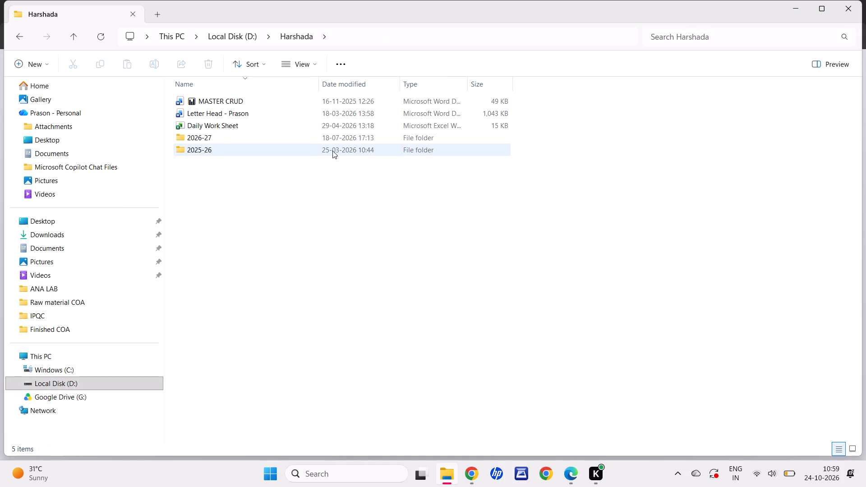
pyautogui.doubleClick(335, 139)
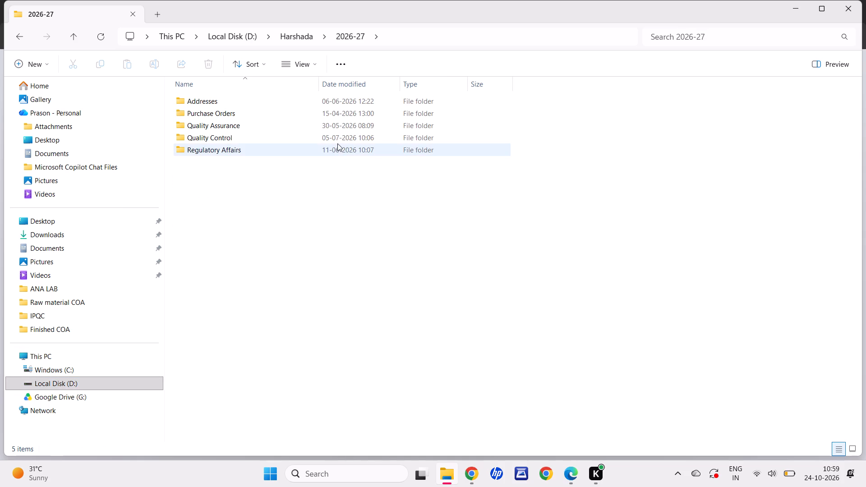
pyautogui.doubleClick(336, 138)
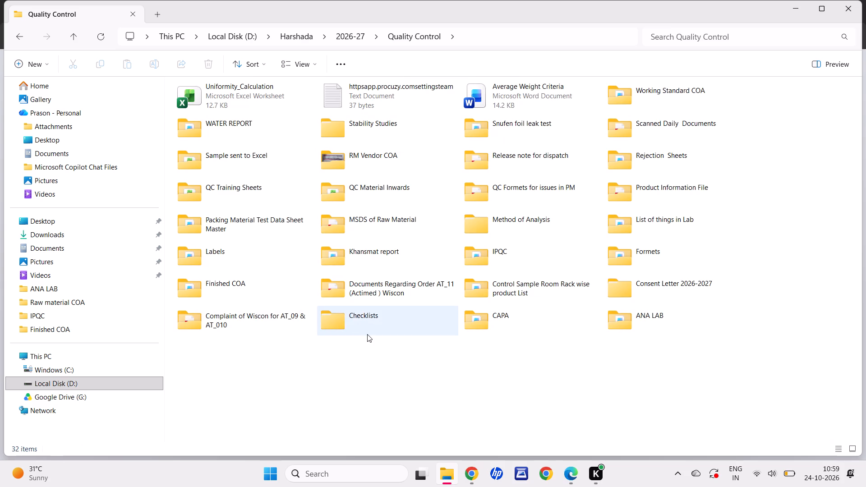
pyautogui.doubleClick(660, 321)
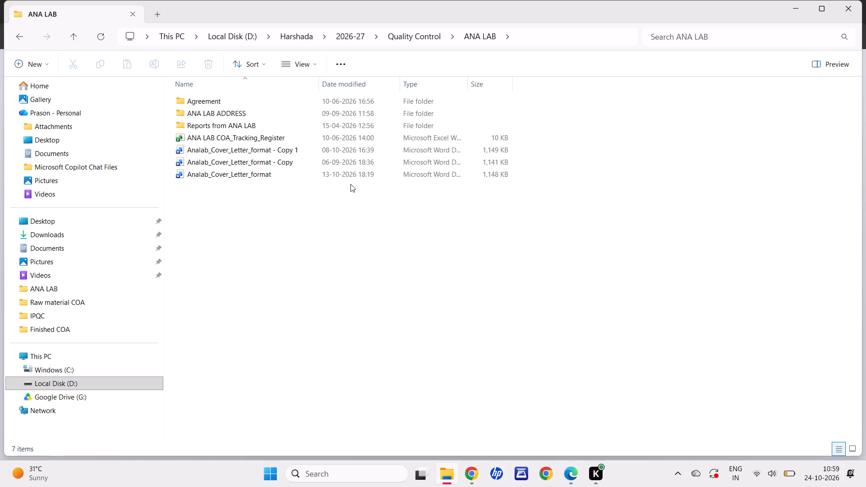
# Open Analab_Cover_Letter_format - Copy 1, examine its first cover letters, and minimize the document.
pyautogui.doubleClick(359, 155)
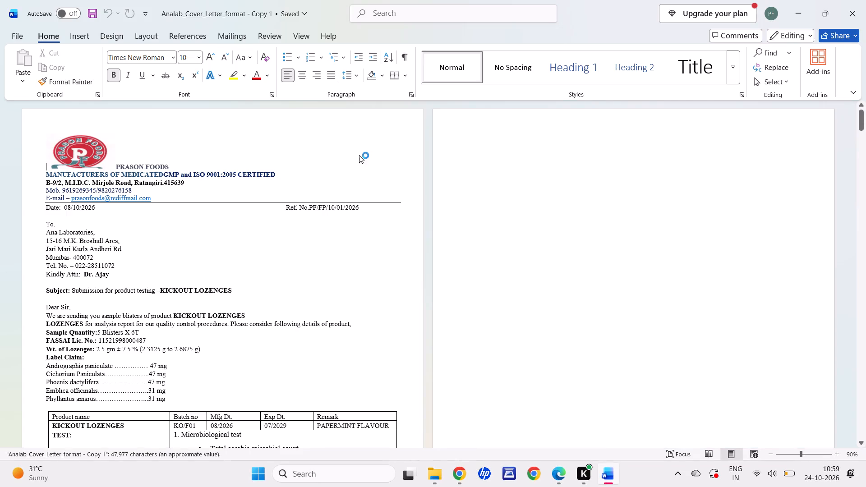
pyautogui.scroll(4, 359, 155)
pyautogui.scroll(-4, 359, 155)
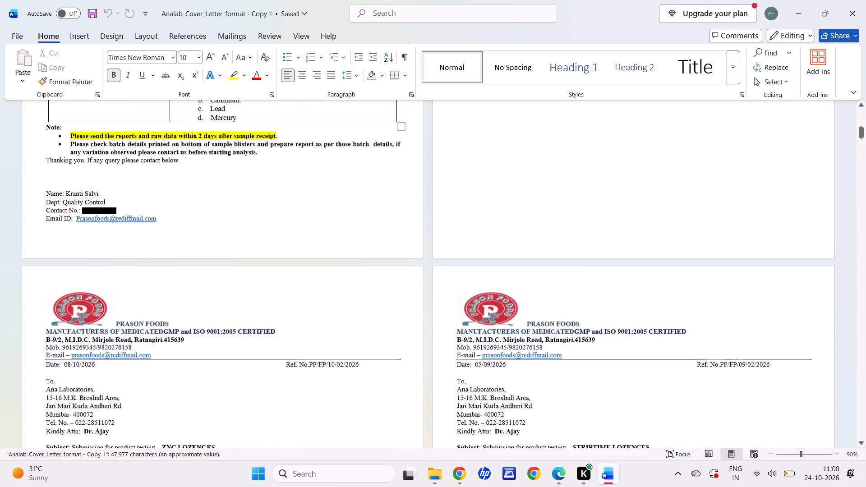
pyautogui.scroll(8, 359, 155)
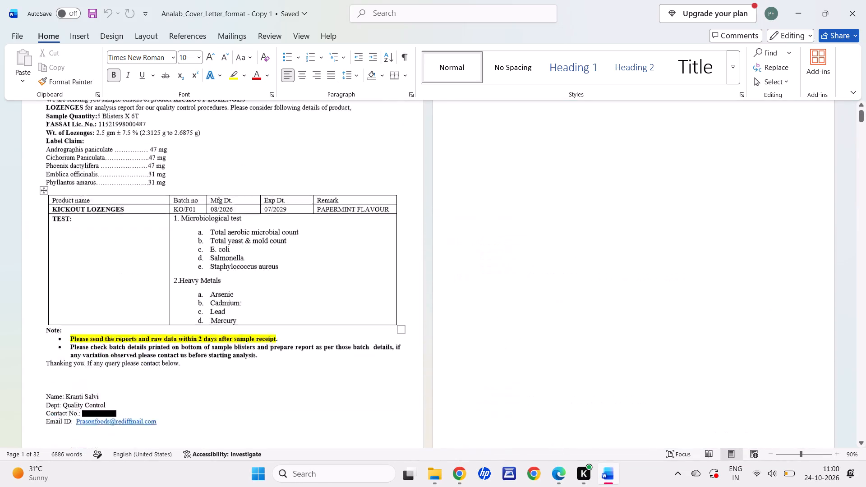
pyautogui.click(803, 13)
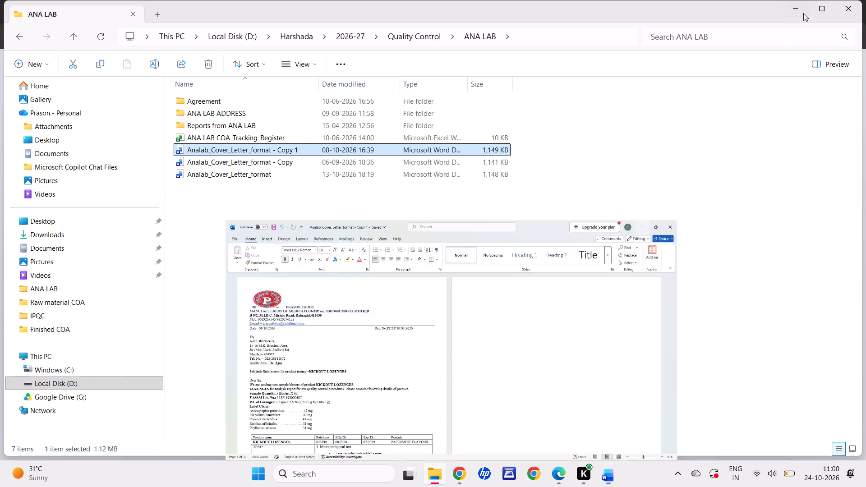
# Open Analab_Cover_Letter_format from the Quality Control ANA LAB folder and review its most recent cover letters, ending at the first page.
pyautogui.doubleClick(396, 168)
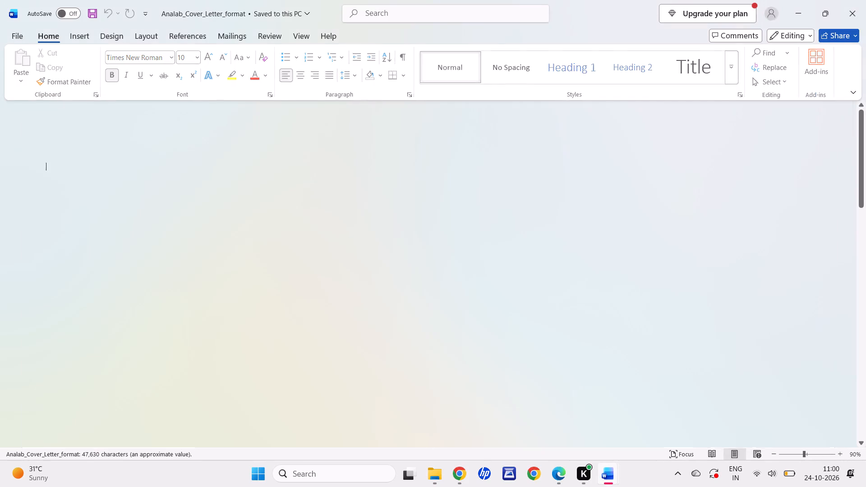
pyautogui.scroll(1, 396, 168)
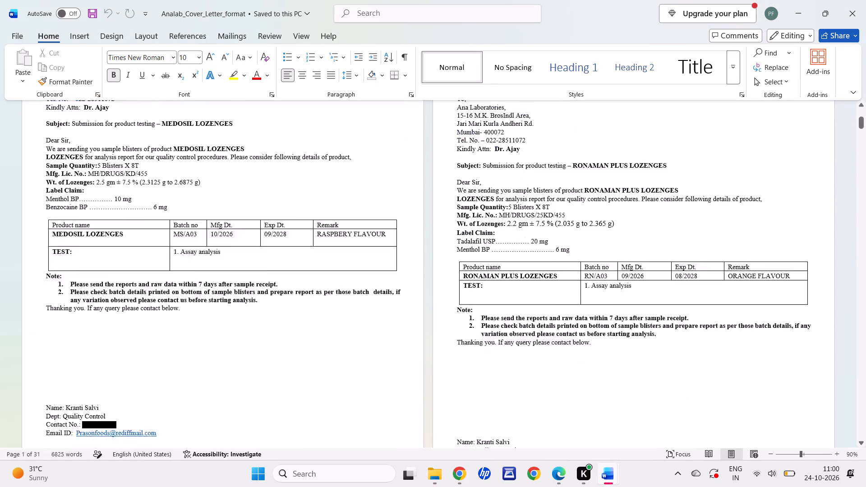
pyautogui.scroll(7, 396, 168)
pyautogui.scroll(-5, 396, 168)
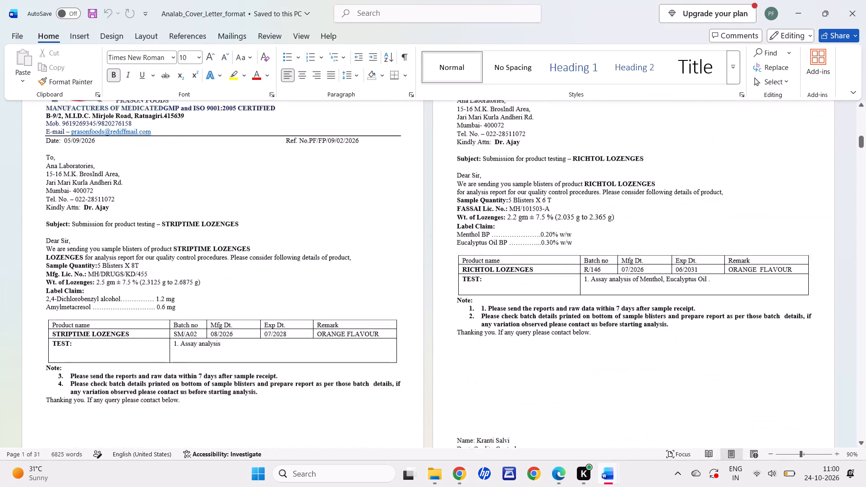
pyautogui.scroll(10, 396, 168)
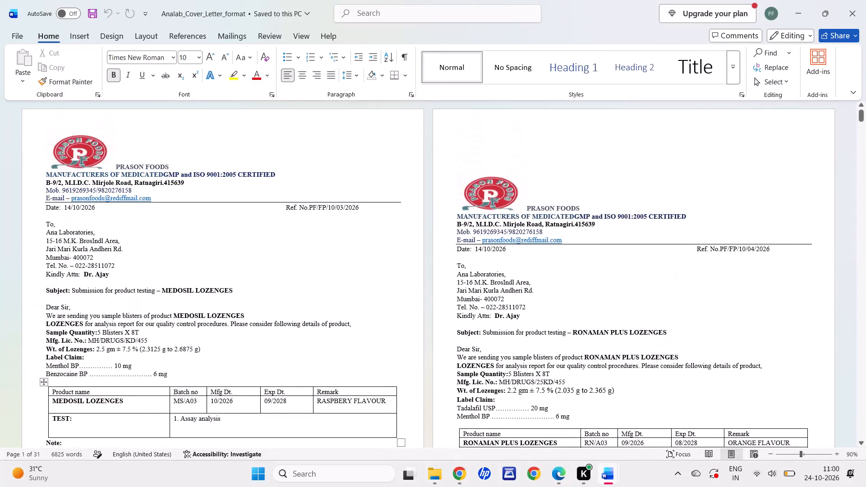
pyautogui.scroll(1, 396, 168)
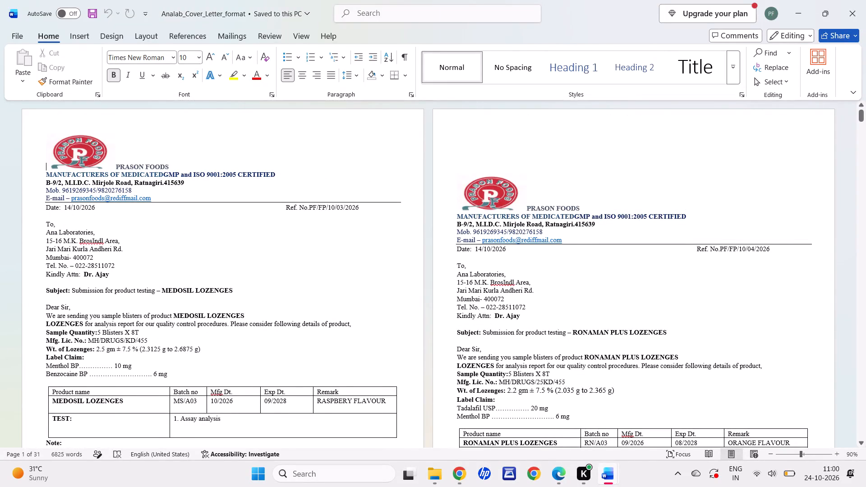
# Insert blank pages at the start of the document, before the MEDOSIL LOZENGES letter.
pyautogui.click(90, 36)
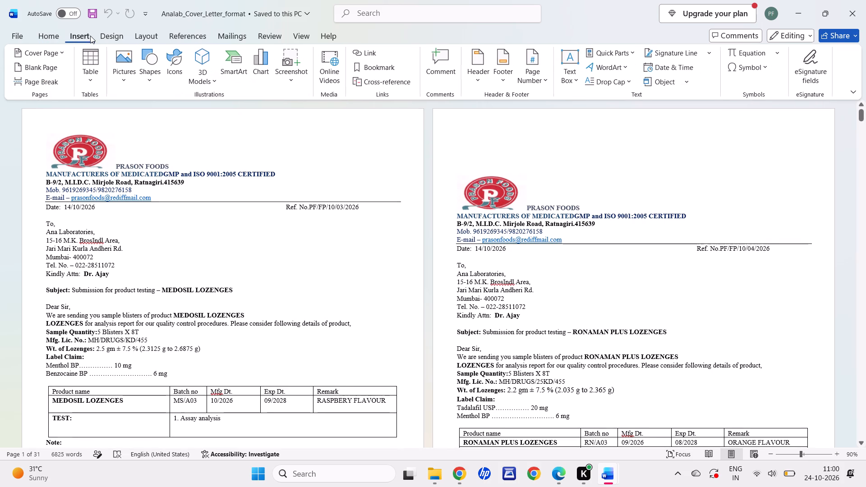
pyautogui.doubleClick(59, 65)
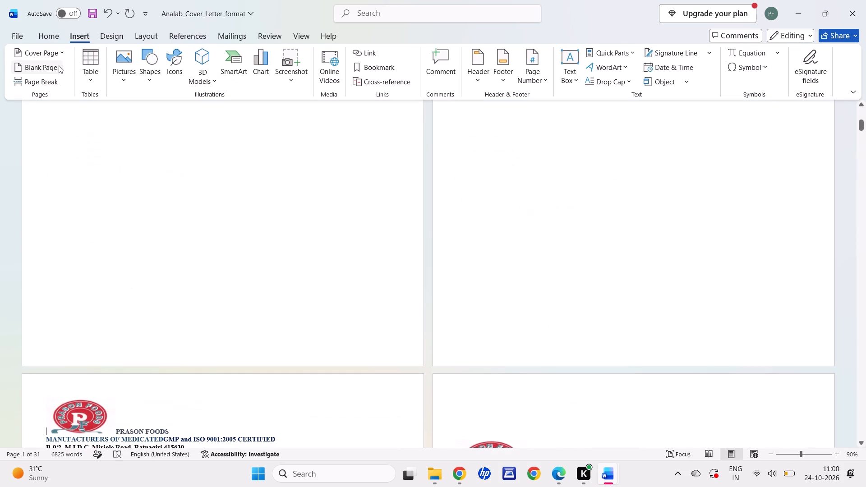
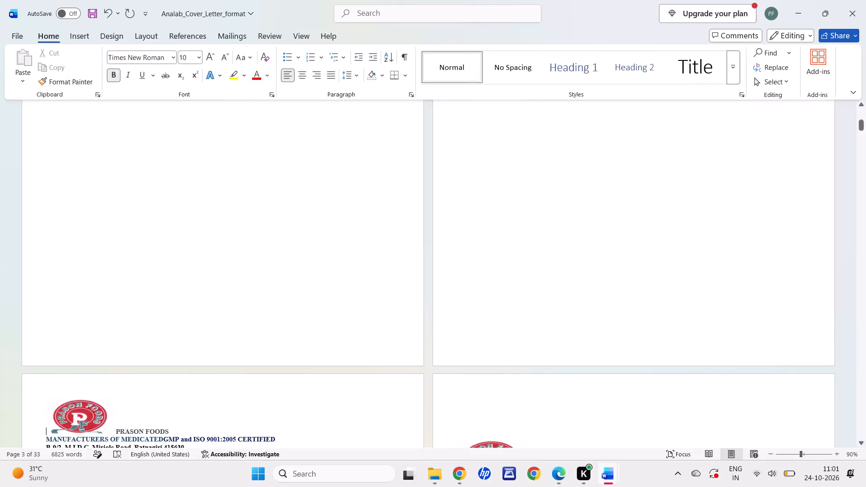
# Review the blank pages at the document's start and the MEDOSIL LOZENGES and RONAMAN PLUS LOZENGES letters that follow them.
pyautogui.scroll(10, 256, 227)
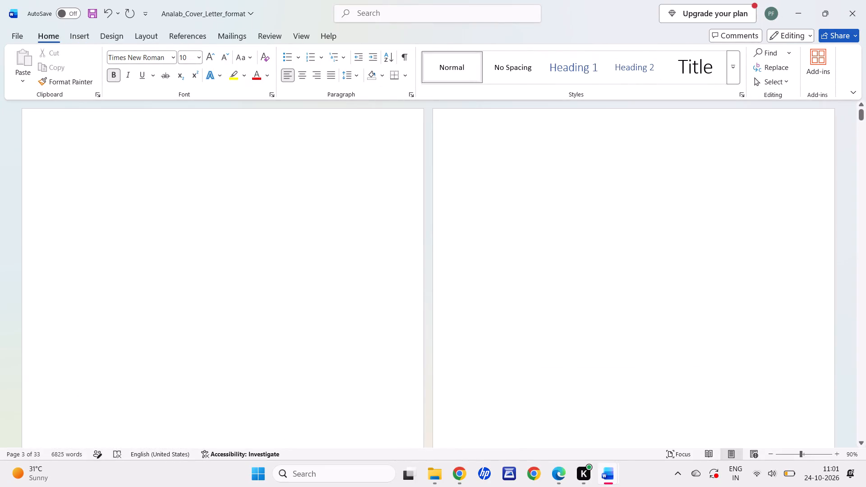
pyautogui.scroll(1, 256, 227)
pyautogui.scroll(-4, 256, 227)
pyautogui.scroll(1, 256, 227)
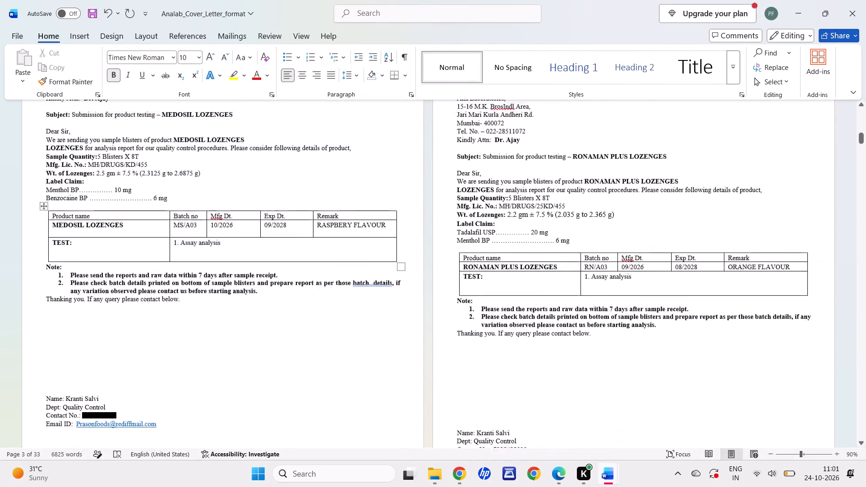
pyautogui.scroll(1, 256, 227)
pyautogui.keyDown('ctrl'); pyautogui.scroll(-1, 256, 227); pyautogui.keyUp('ctrl')
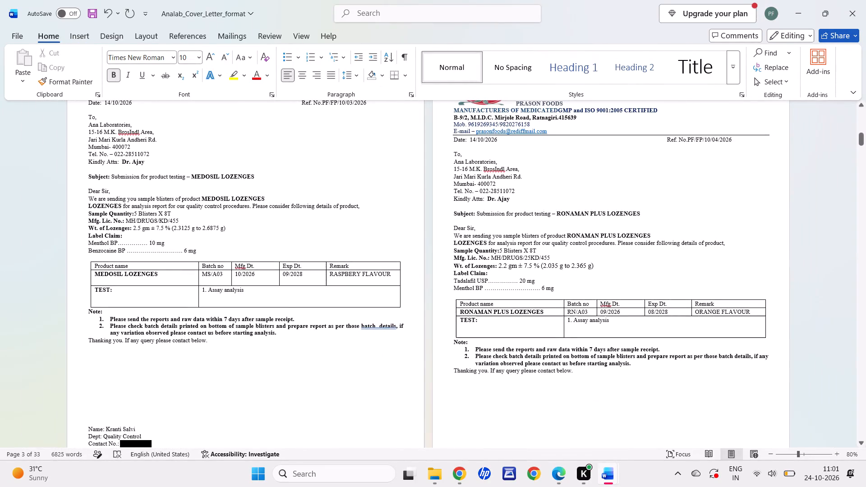
pyautogui.scroll(2, 109, 106)
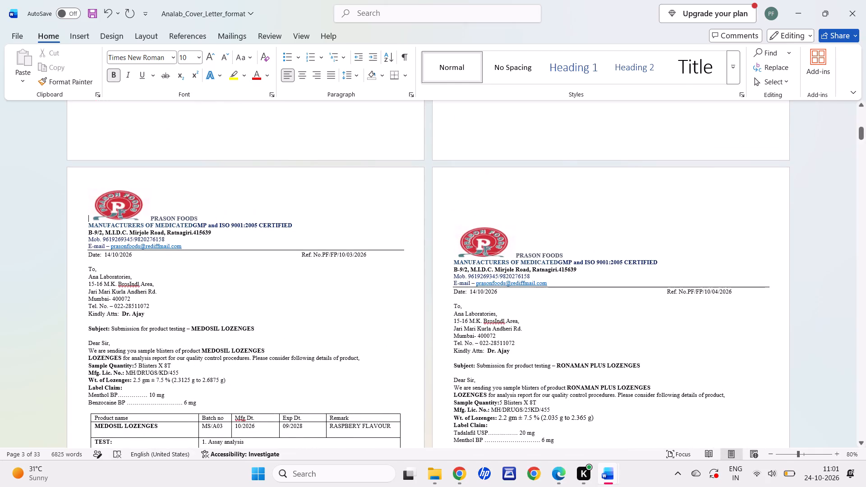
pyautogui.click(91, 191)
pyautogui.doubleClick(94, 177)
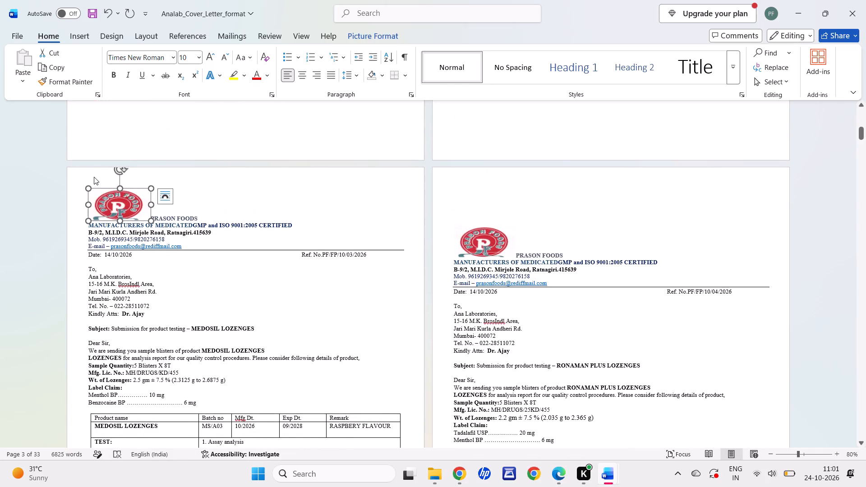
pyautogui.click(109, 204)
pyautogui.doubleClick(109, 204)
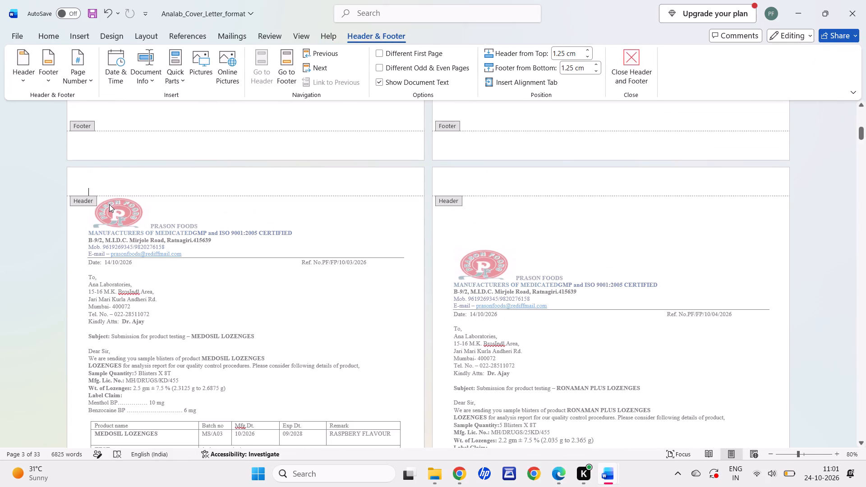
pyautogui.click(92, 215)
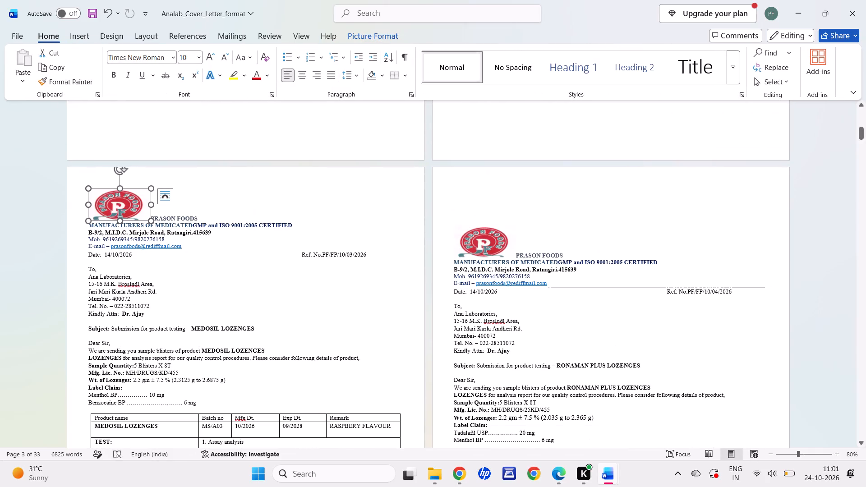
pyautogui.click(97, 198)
# Copy the entire MEDOSIL LOZENGES letter on page 3, from signature block to logo, onto the blank first page.
pyautogui.scroll(-3, 202, 315)
pyautogui.scroll(1, 202, 315)
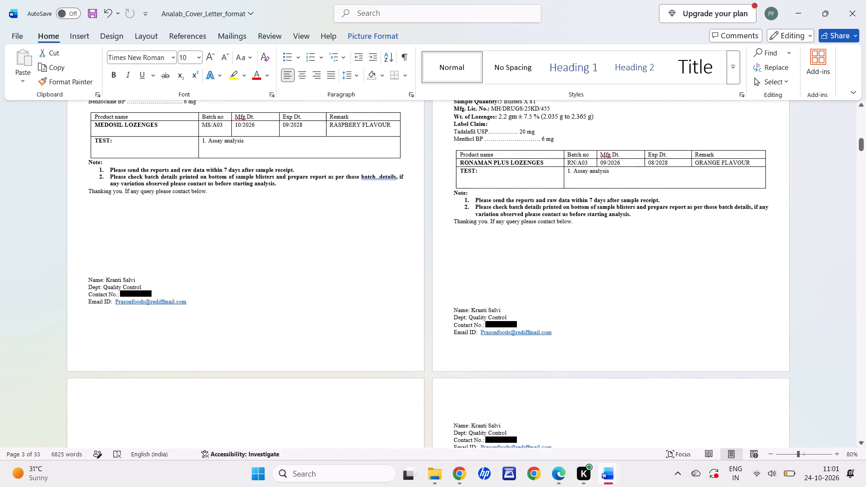
pyautogui.moveTo(193, 310); pyautogui.dragTo(88, 240)
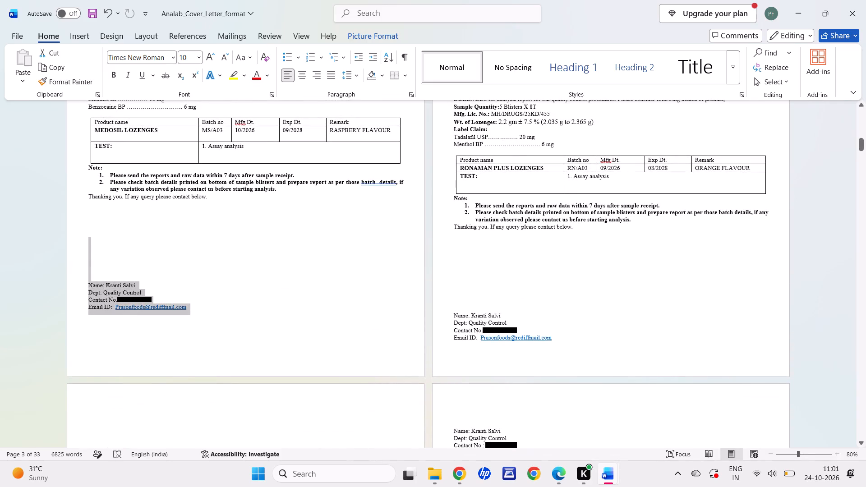
pyautogui.moveTo(88, 240); pyautogui.dragTo(55, 114)
pyautogui.scroll(-1, 90, 225)
pyautogui.scroll(1, 45, 83)
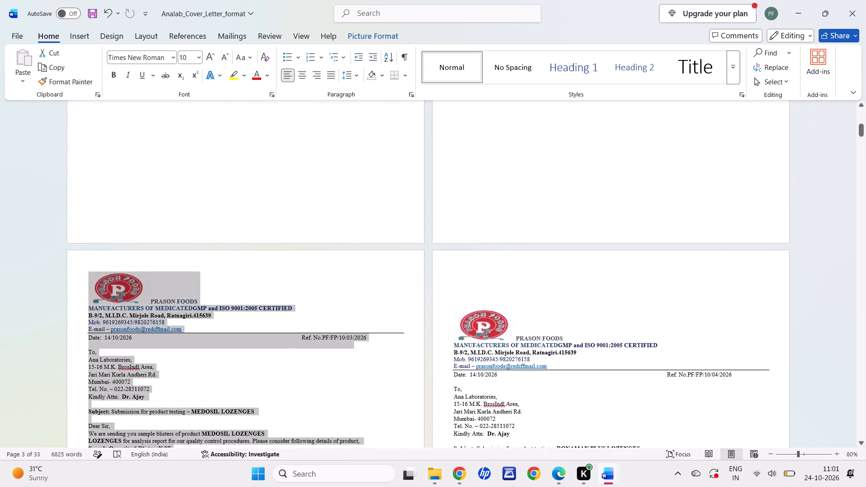
pyautogui.moveTo(55, 114); pyautogui.dragTo(97, 272)
pyautogui.scroll(1, 69, 179)
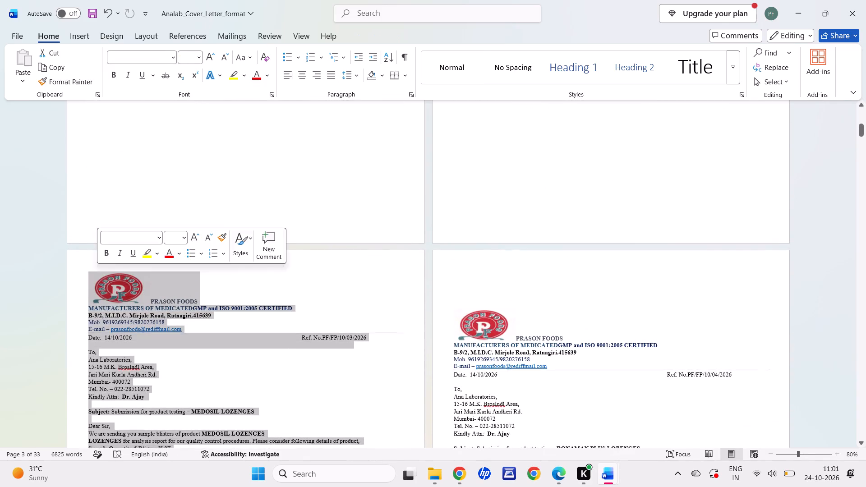
pyautogui.hotkey('ctrl', 'c')
pyautogui.scroll(4, 97, 272)
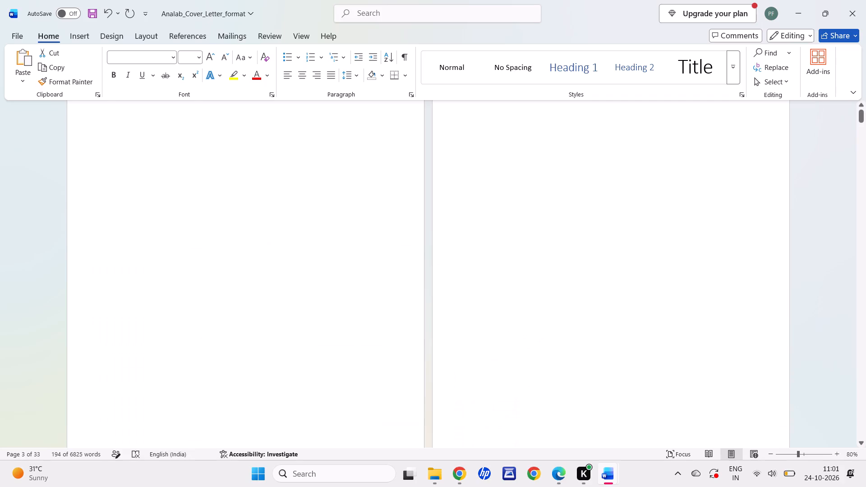
pyautogui.scroll(4, 97, 272)
pyautogui.click(110, 135)
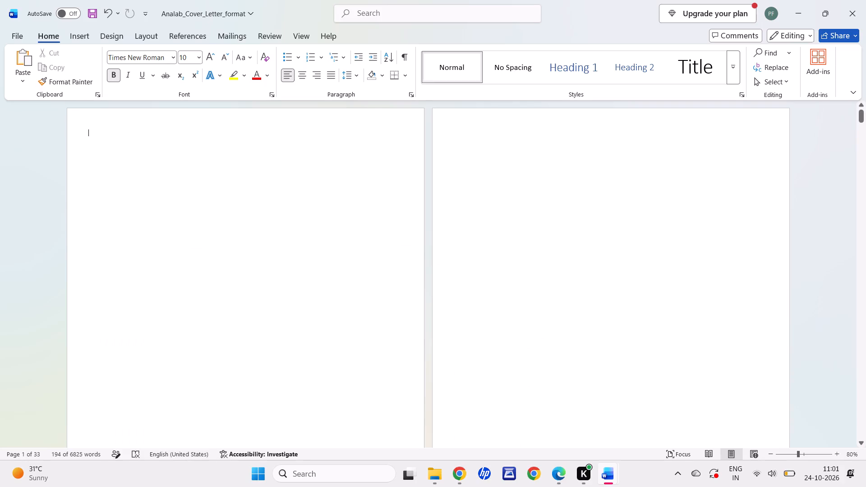
pyautogui.hotkey('ctrl', 'v')
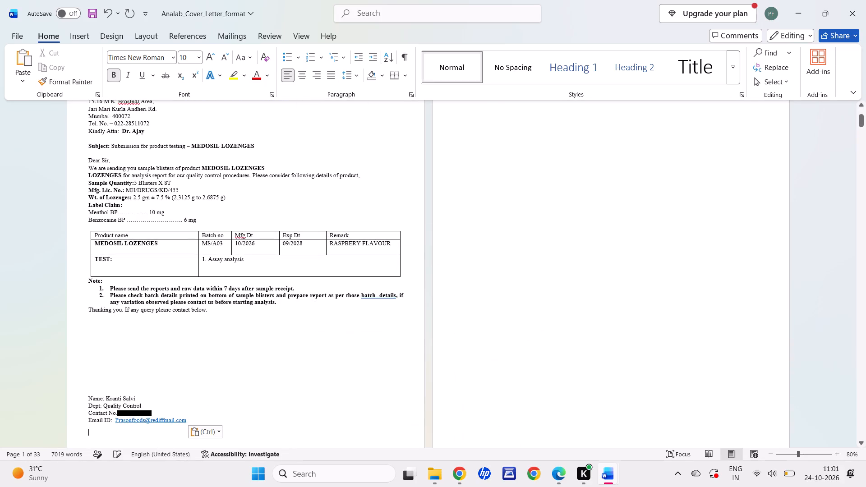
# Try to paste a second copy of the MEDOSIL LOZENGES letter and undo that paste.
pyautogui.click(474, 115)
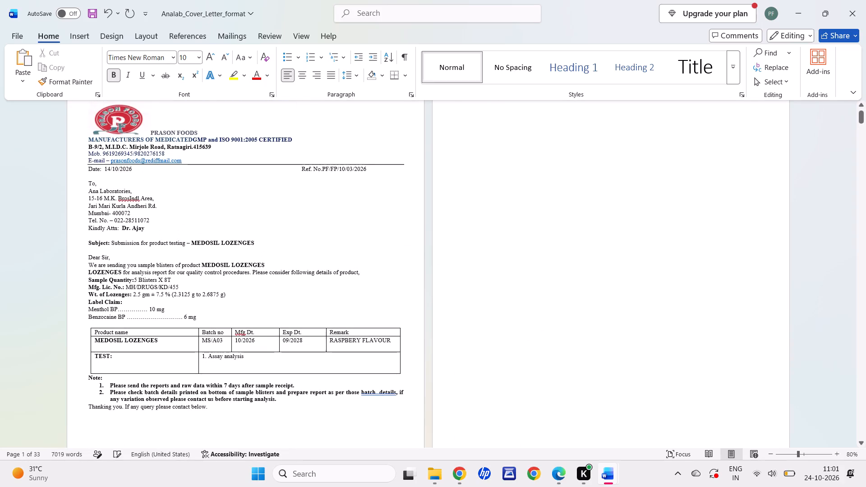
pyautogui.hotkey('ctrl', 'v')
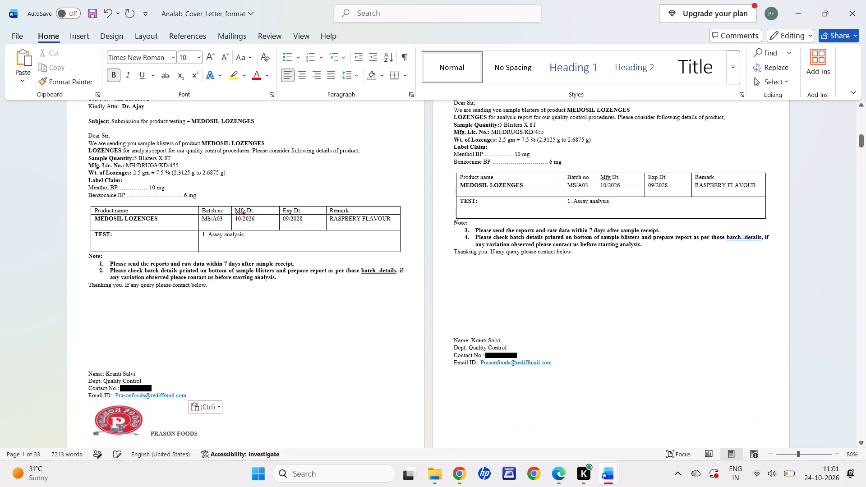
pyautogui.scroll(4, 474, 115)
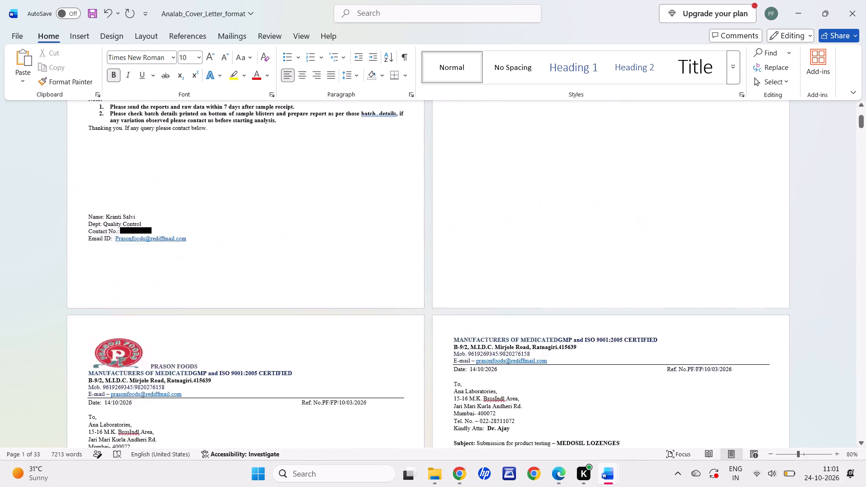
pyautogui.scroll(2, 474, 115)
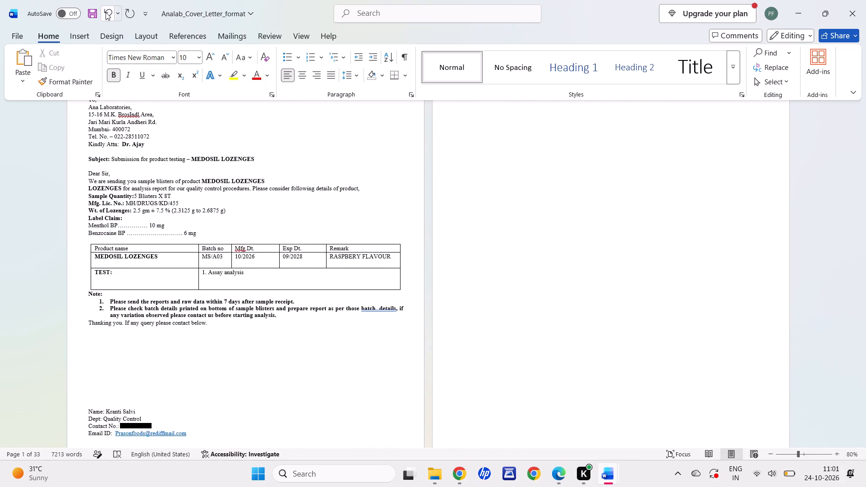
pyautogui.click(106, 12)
# Paste another copy of the MEDOSIL LOZENGES letter at the top of the blank second page.
pyautogui.scroll(-2, 285, 324)
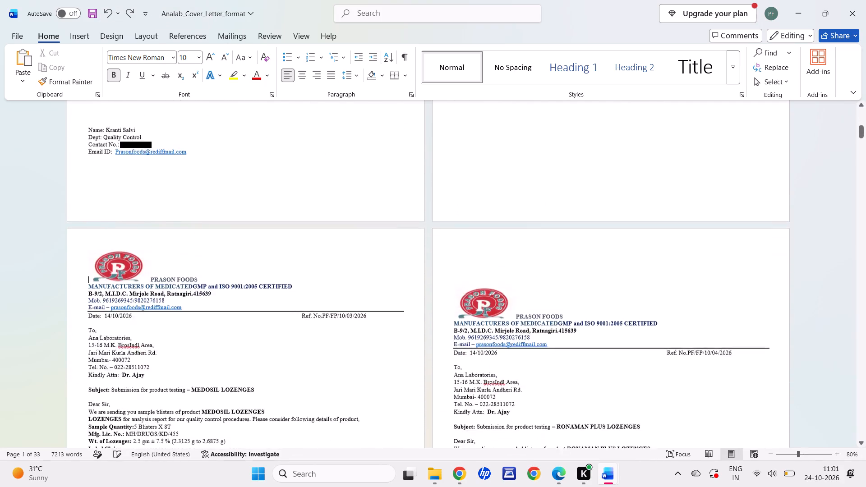
pyautogui.scroll(2, 285, 324)
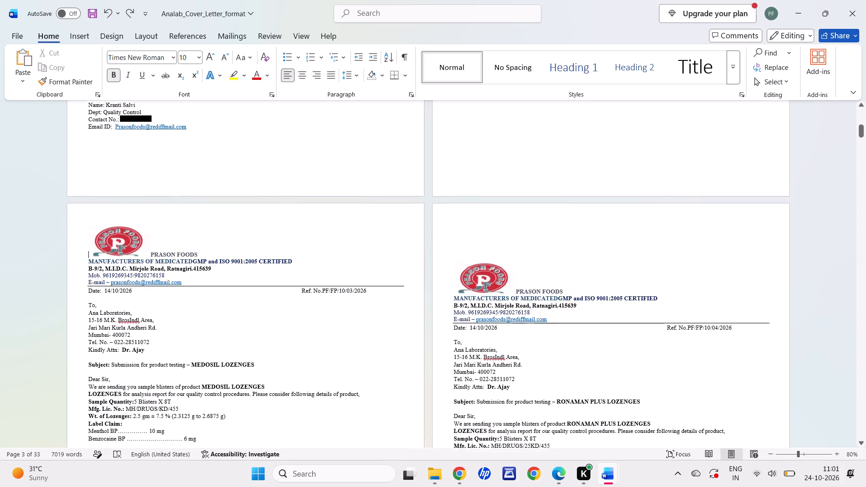
pyautogui.scroll(5, 285, 324)
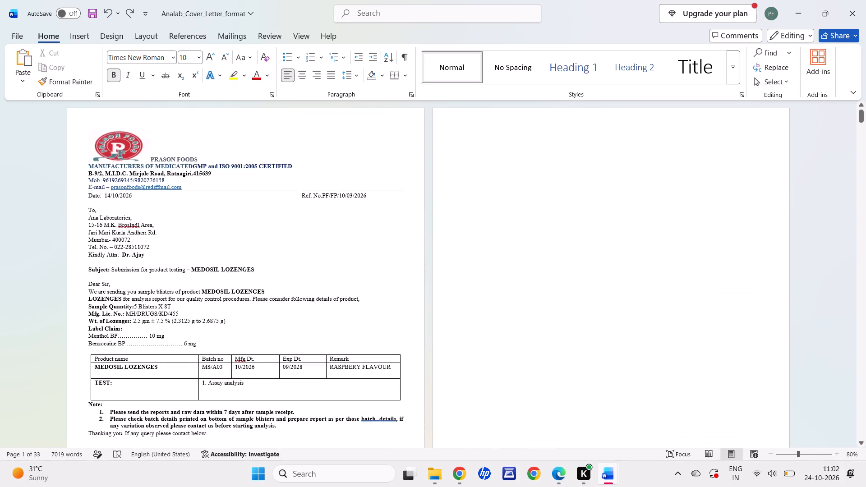
pyautogui.click(456, 131)
pyautogui.hotkey('ctrl', 'c')
pyautogui.hotkey('ctrl', 'v')
# In the first page's letter, set the reference number to PF/FP/10/04/2026 and the date to 24/10/2026.
pyautogui.scroll(3, 454, 131)
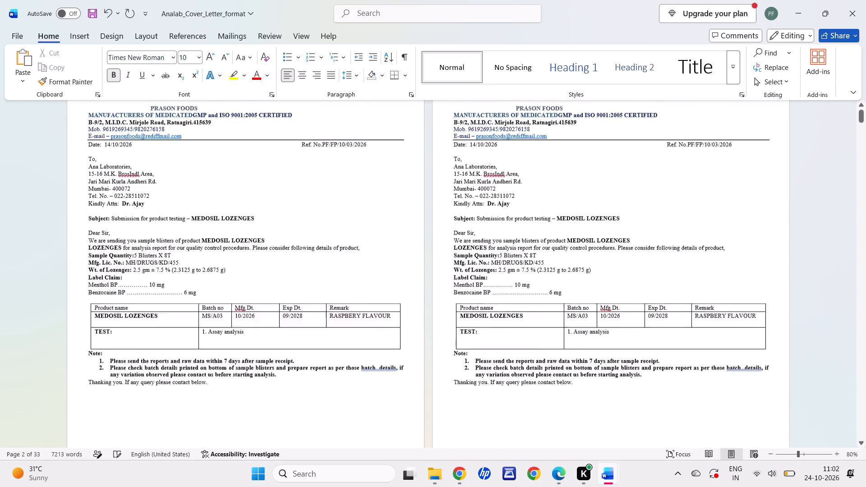
pyautogui.scroll(2, 454, 131)
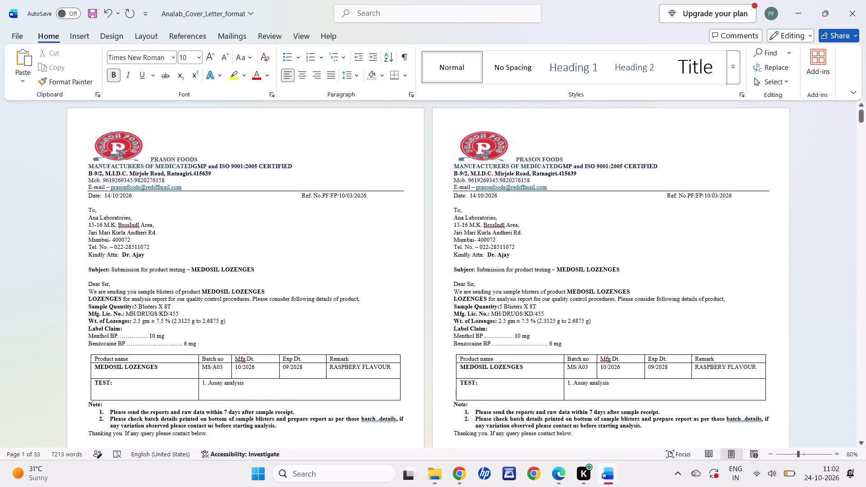
pyautogui.click(353, 198)
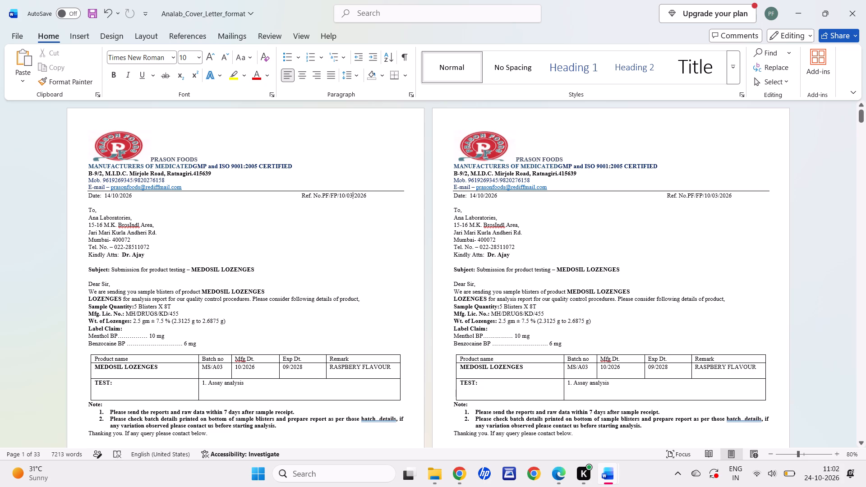
pyautogui.press('BackSpace')
pyautogui.press('4')
pyautogui.click(111, 196)
pyautogui.press('BackSpace')
pyautogui.press('BackSpace')
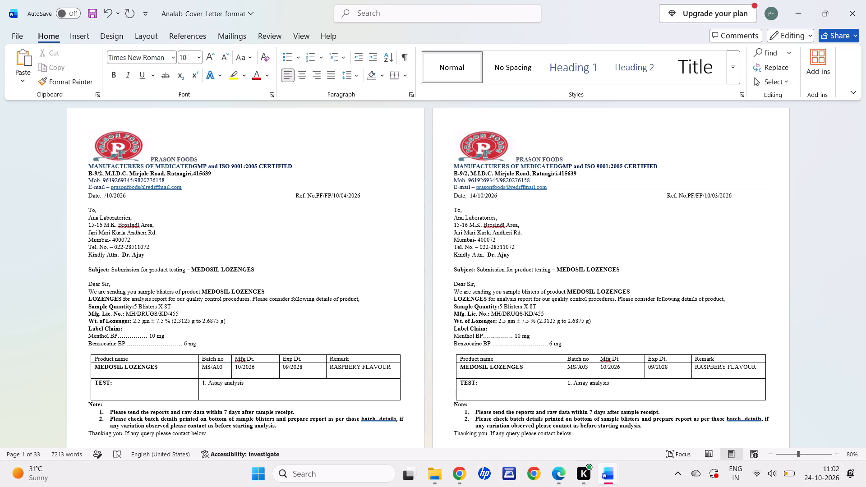
pyautogui.press('2')
pyautogui.press('4')
# Change the product name in the first letter's subject line to BUCOSIN LOZENGES.
pyautogui.scroll(-1, 138, 225)
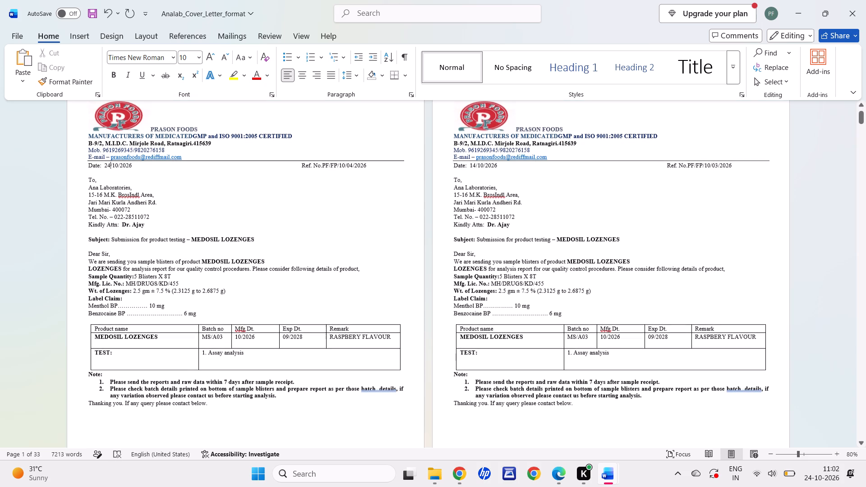
pyautogui.click(219, 240)
pyautogui.press('BackSpace')
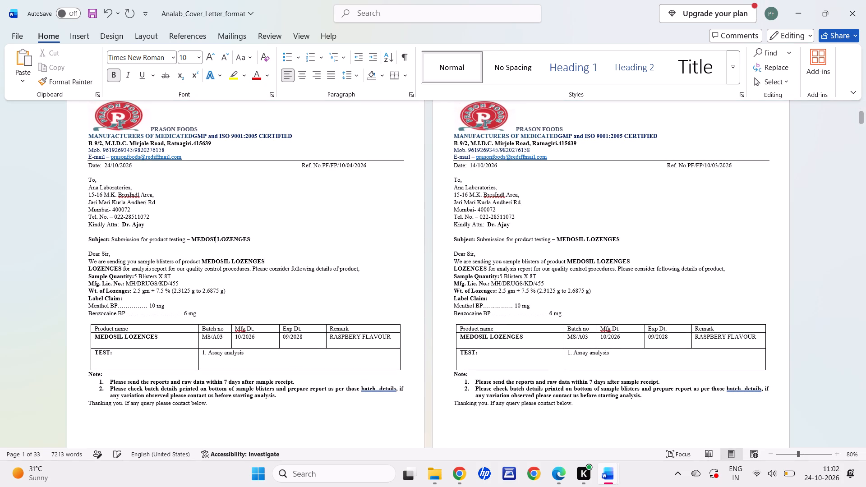
pyautogui.press('BackSpace')
pyautogui.press('BackSpace')
pyautogui.press('BackSpace')
pyautogui.press('BackSpace')
pyautogui.press('BackSpace')
pyautogui.press('BackSpace')
pyautogui.press('b')
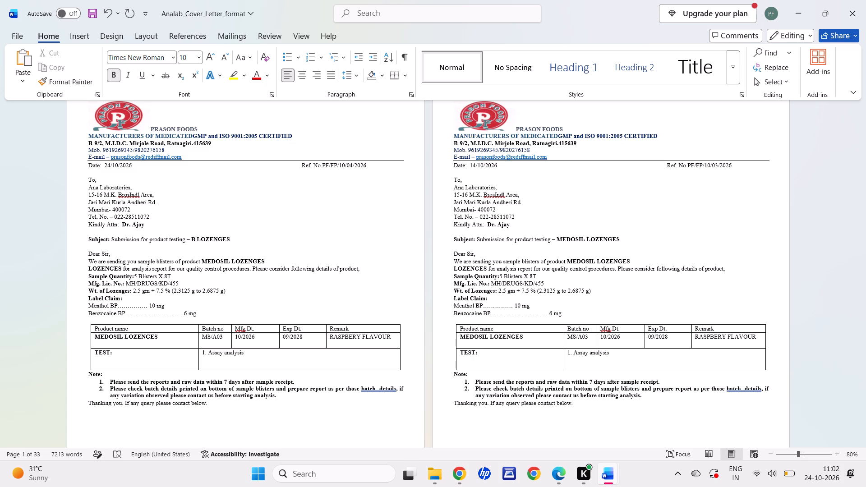
pyautogui.write('UCI')
pyautogui.press('BackSpace')
pyautogui.write('OSIN')
pyautogui.press('space')
# Extend the product name in the first letter's subject line to BUCOSIN-DOL MP LOZENGES.
pyautogui.press('BackSpace')
pyautogui.press('-')
pyautogui.write('DOL')
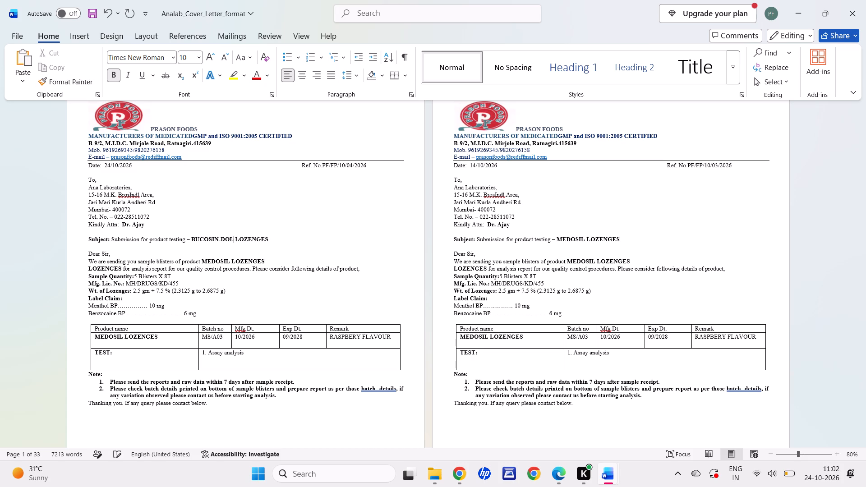
pyautogui.press('-')
pyautogui.press('BackSpace')
pyautogui.press('m')
pyautogui.press('BackSpace')
pyautogui.press('space')
pyautogui.write('MP')
pyautogui.press('space')
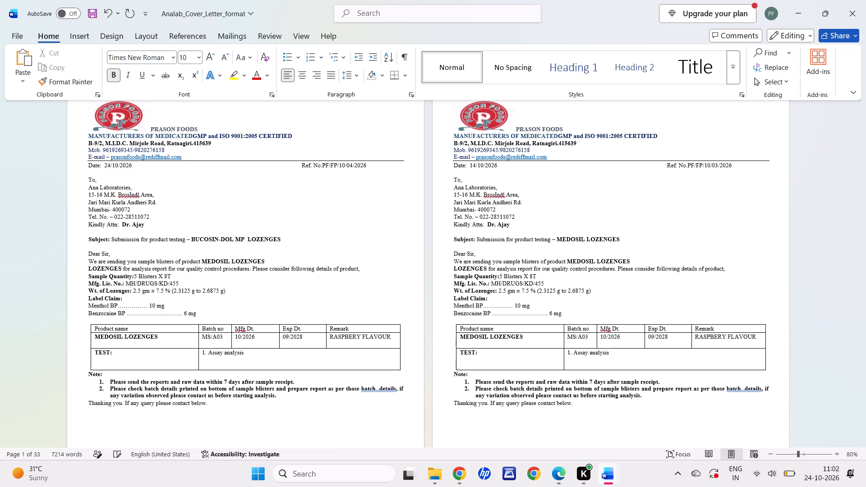
# Copy the subject's product name over MEDOSIL LOZENGES in the first letter's opening sentence, making it BUCOSIN-DOL MP LOZENGES.
pyautogui.moveTo(193, 237); pyautogui.dragTo(313, 253)
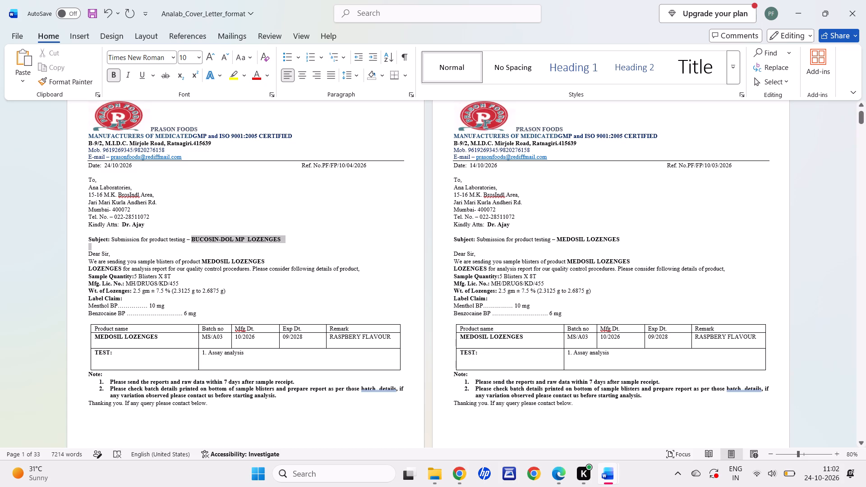
pyautogui.moveTo(313, 253); pyautogui.dragTo(286, 207)
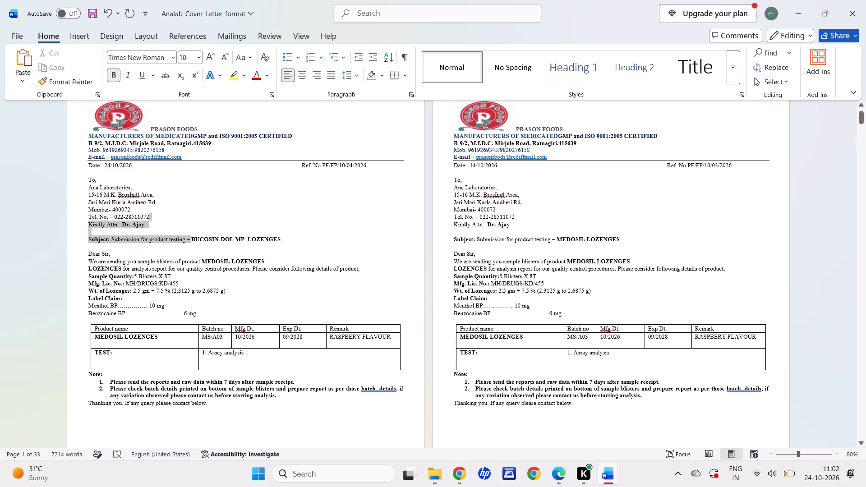
pyautogui.moveTo(286, 207); pyautogui.dragTo(289, 238)
pyautogui.hotkey('ctrl', 'c')
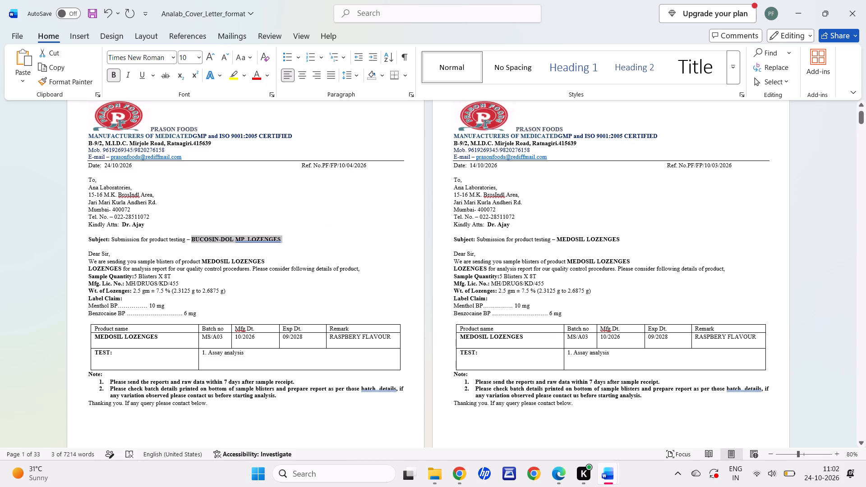
pyautogui.moveTo(202, 263); pyautogui.dragTo(254, 261)
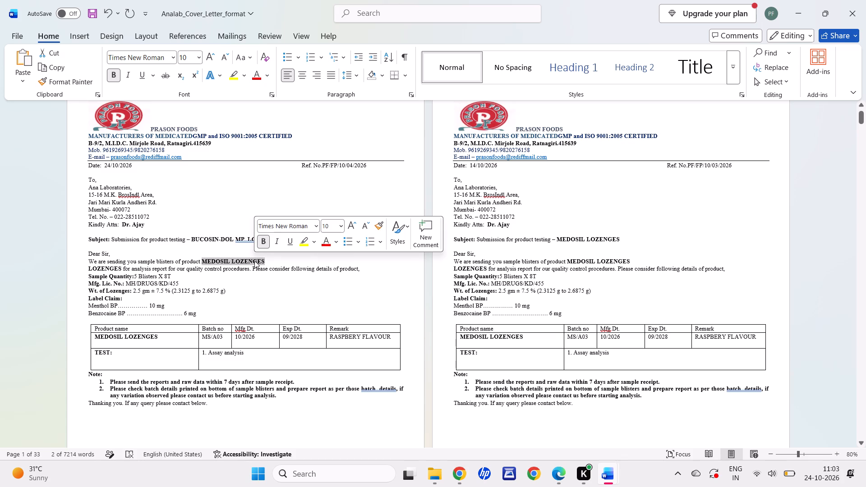
pyautogui.hotkey('ctrl', 'v')
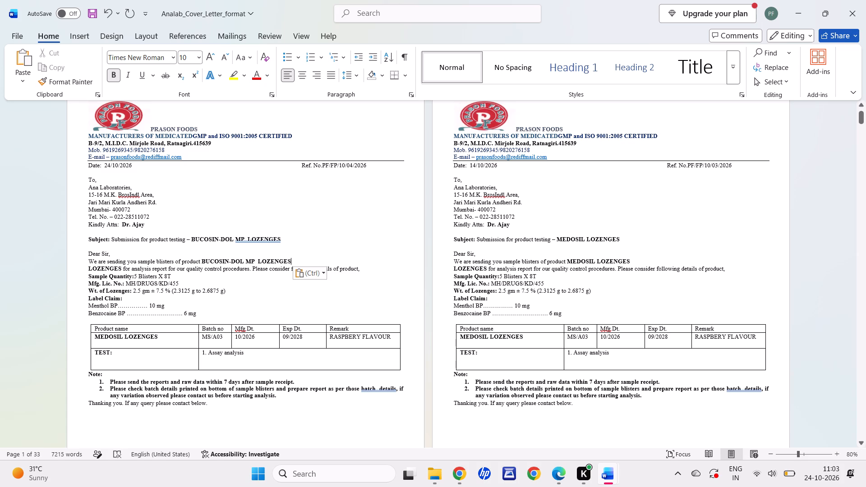
# Replace the product name in the first letter's table with the copied BUCOSIN-DOL MP LOZENGES, leaving a single space before LOZENGES.
pyautogui.moveTo(191, 237); pyautogui.dragTo(312, 240)
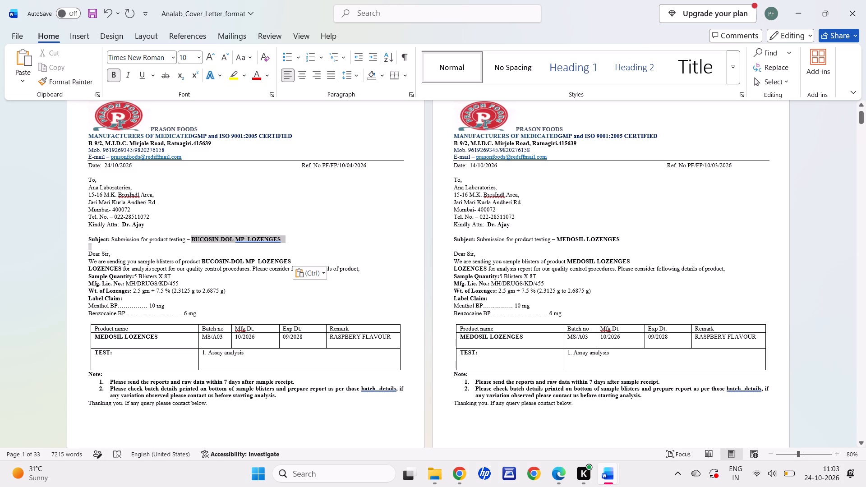
pyautogui.moveTo(312, 240); pyautogui.dragTo(311, 238)
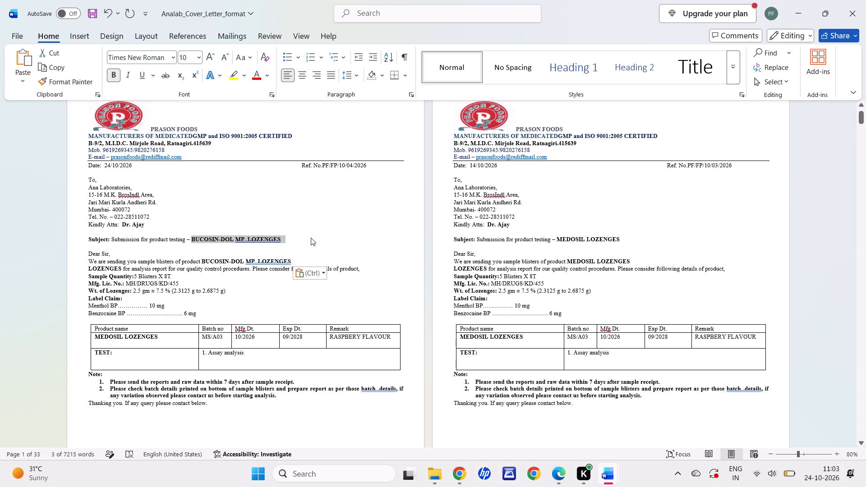
pyautogui.hotkey('ctrl', 'c')
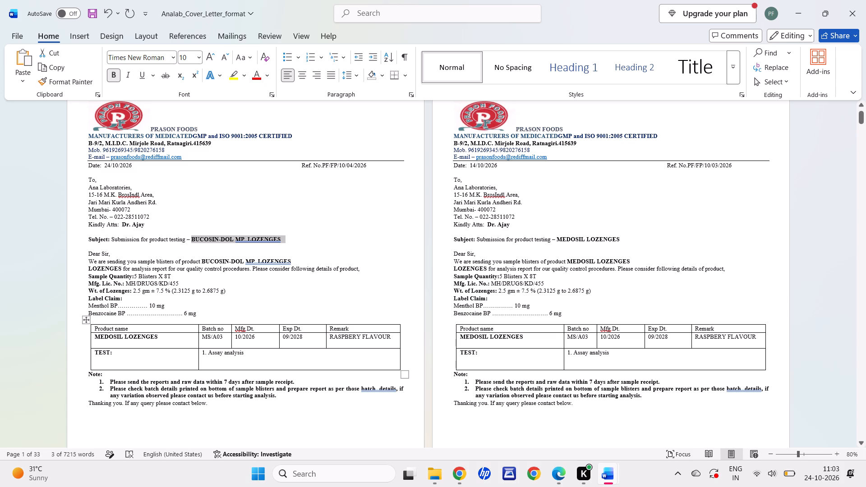
pyautogui.moveTo(95, 337); pyautogui.dragTo(124, 337)
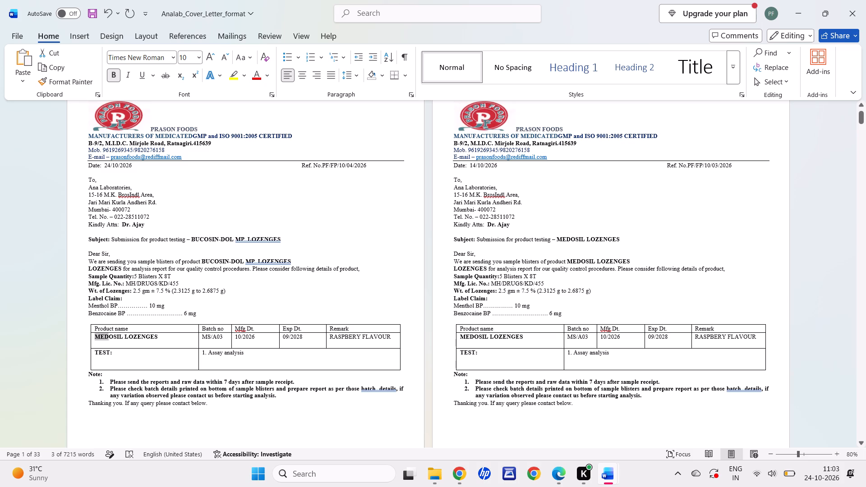
pyautogui.moveTo(124, 337); pyautogui.dragTo(160, 335)
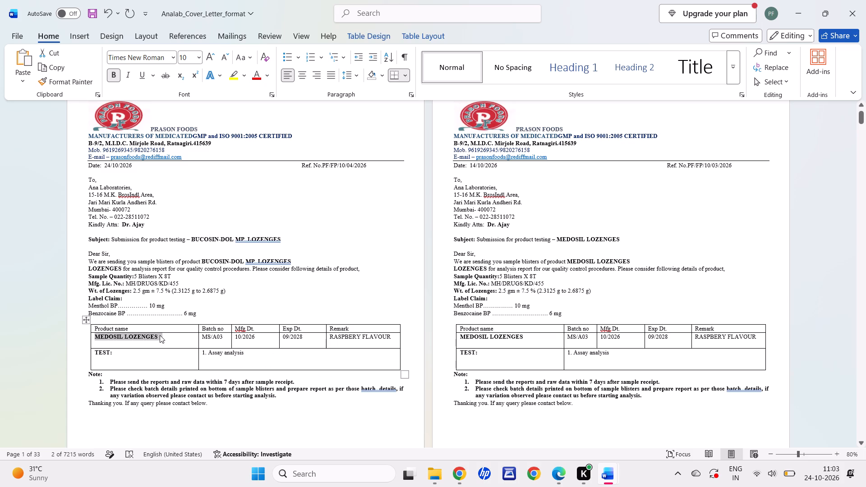
pyautogui.hotkey('ctrl', 'v')
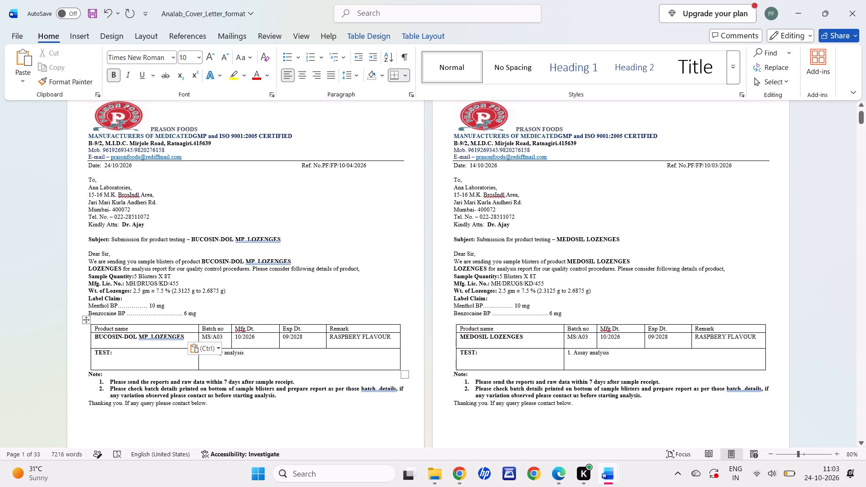
pyautogui.click(151, 335)
pyautogui.press('BackSpace')
pyautogui.press('BackSpace')
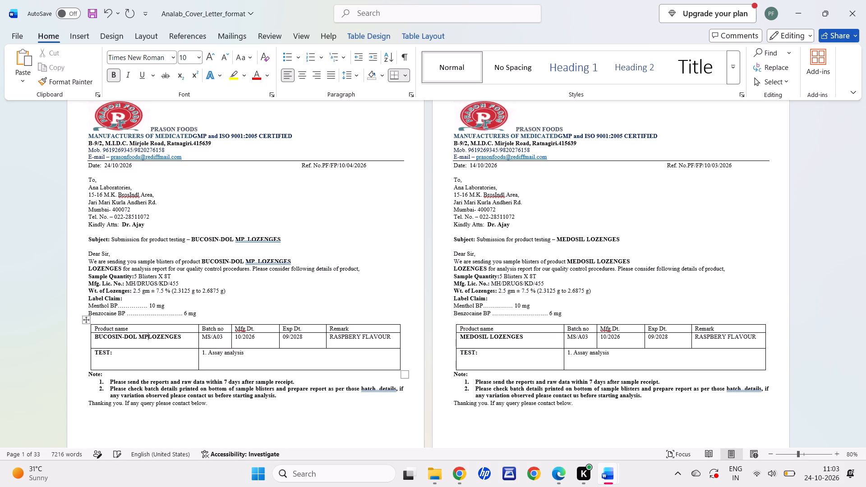
pyautogui.press('space')
# In the first letter's lozenge weight line, set the weight to 2.2 gm and the tolerance to 2 %.
pyautogui.click(139, 292)
pyautogui.press('BackSpace')
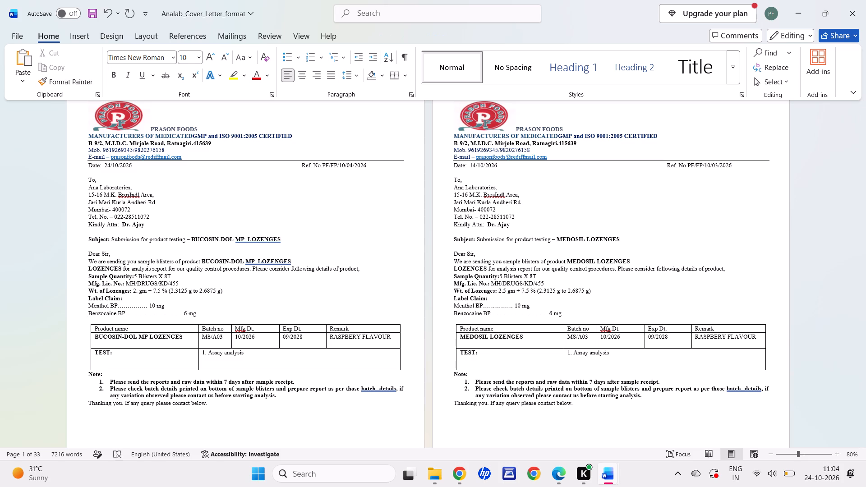
pyautogui.press('2')
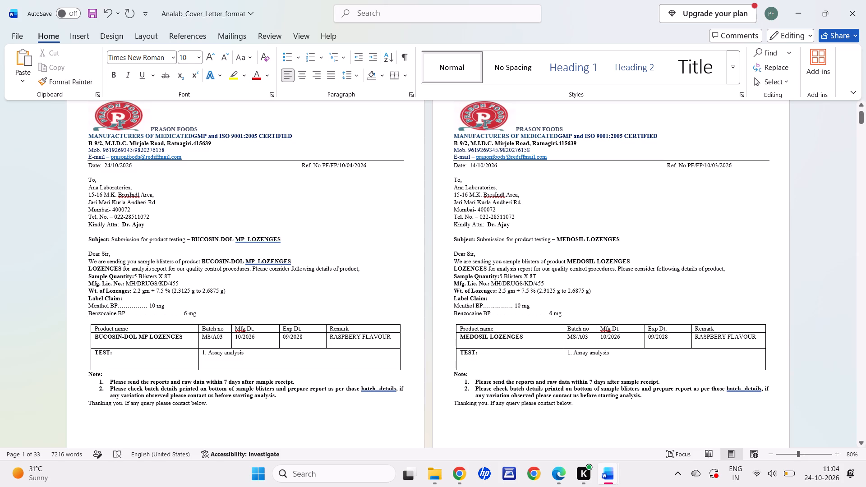
pyautogui.click(163, 292)
pyautogui.press('BackSpace')
pyautogui.press('BackSpace')
pyautogui.press('BackSpace')
pyautogui.press('2')
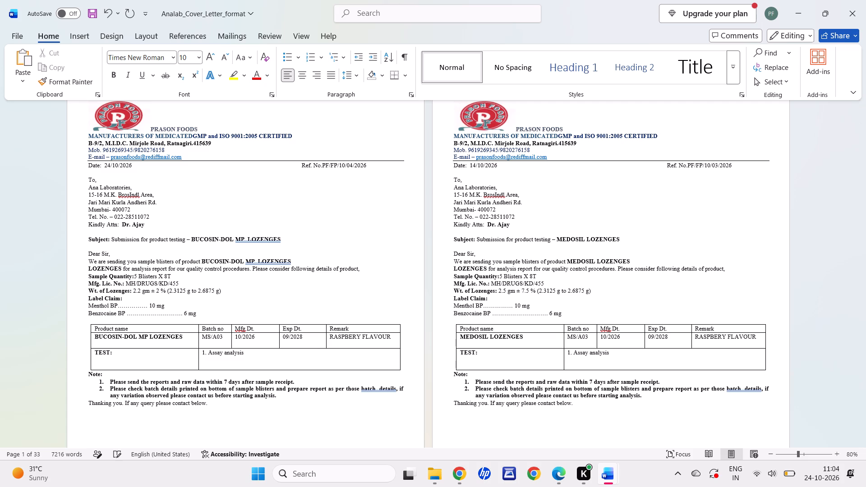
pyautogui.press('space')
pyautogui.click(164, 292)
pyautogui.press('BackSpace')
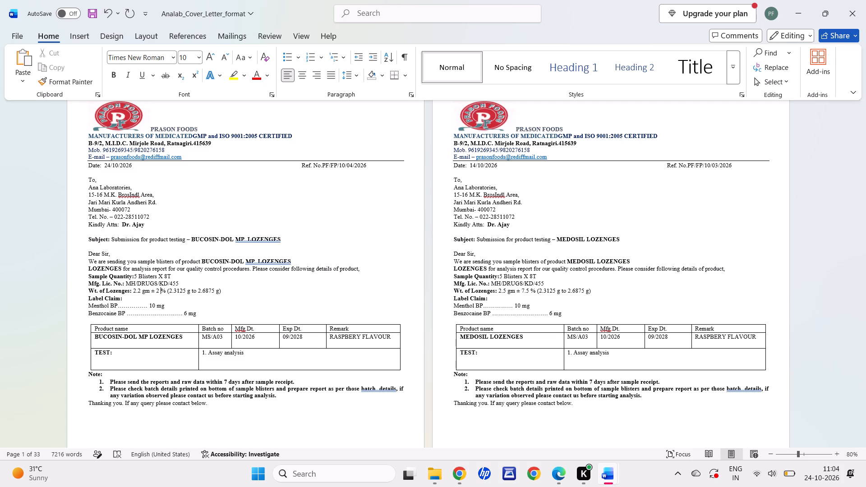
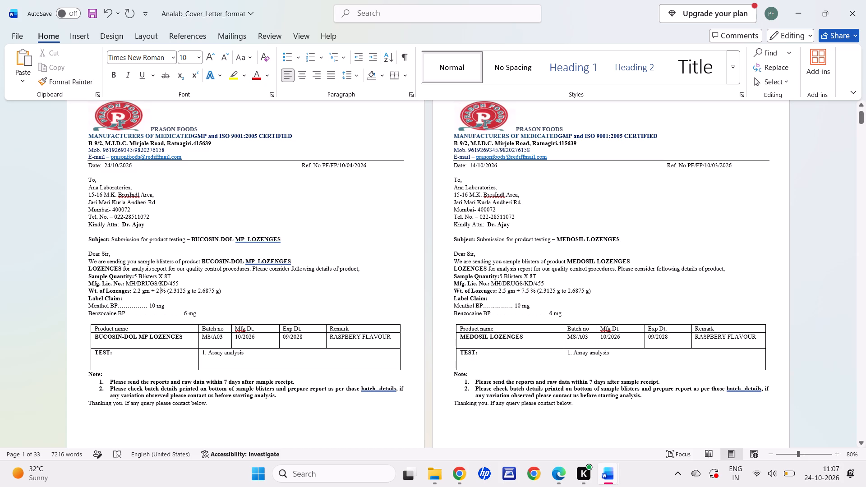
# In the first letter's lozenge weight range, remove the 3 from the lower limit and set the upper limit to 2.244 g.
pyautogui.click(175, 293)
pyautogui.press('BackSpace')
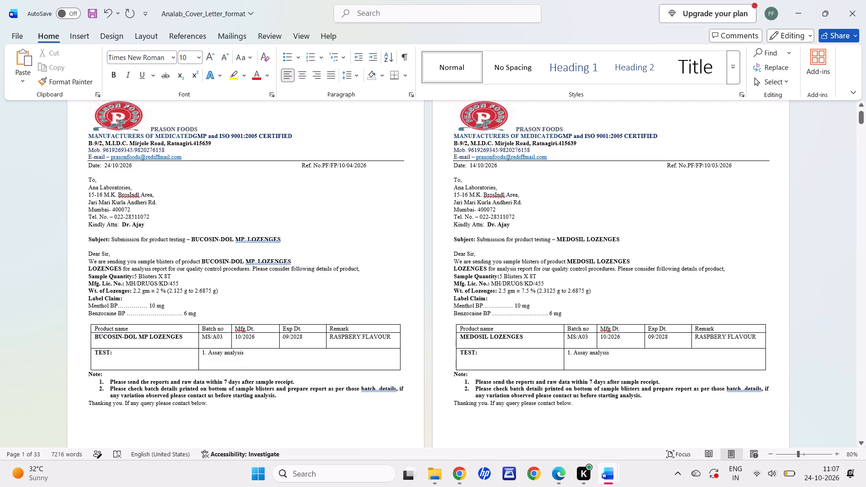
pyautogui.click(181, 291)
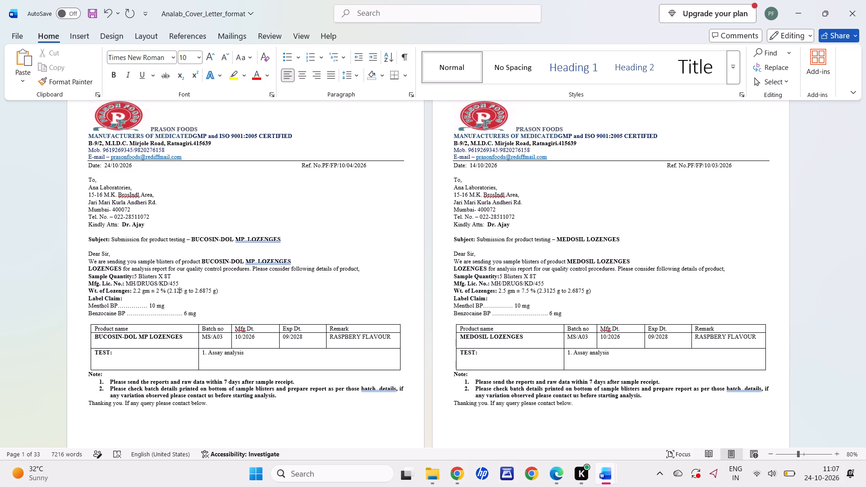
pyautogui.click(208, 290)
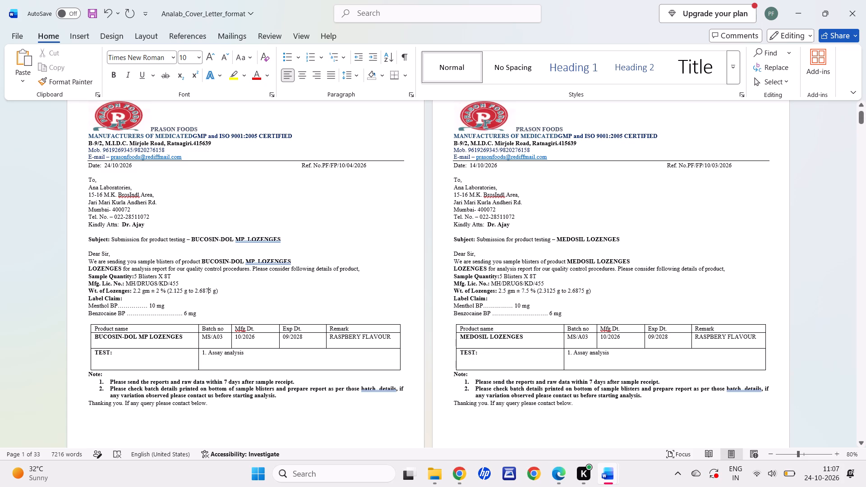
pyautogui.click(210, 291)
pyautogui.press('BackSpace')
pyautogui.press('BackSpace')
pyautogui.press('BackSpace')
pyautogui.press('BackSpace')
pyautogui.write('244')
# Set the lower limit of the first letter's lozenge weight range to 2.156 g.
pyautogui.click(180, 292)
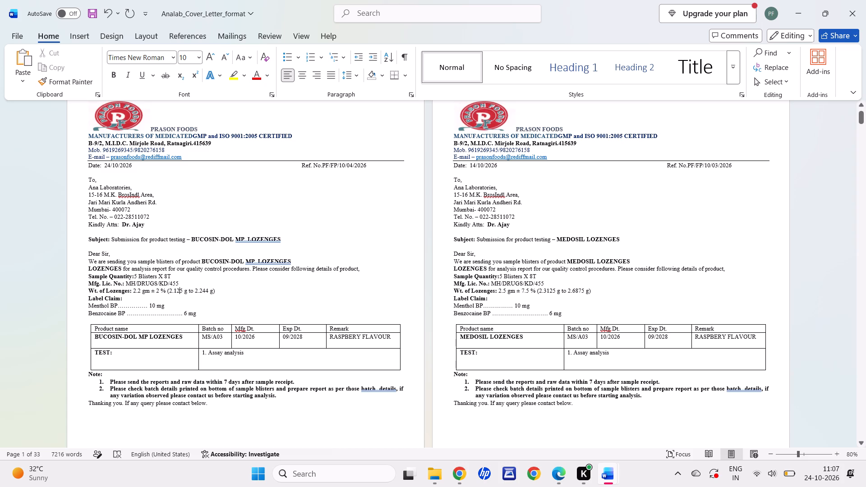
pyautogui.click(184, 291)
pyautogui.press('BackSpace')
pyautogui.press('BackSpace')
pyautogui.press('BackSpace')
pyautogui.write('58')
pyautogui.press('space')
pyautogui.press('BackSpace')
pyautogui.press('BackSpace')
pyautogui.write('6')
pyautogui.press('space')
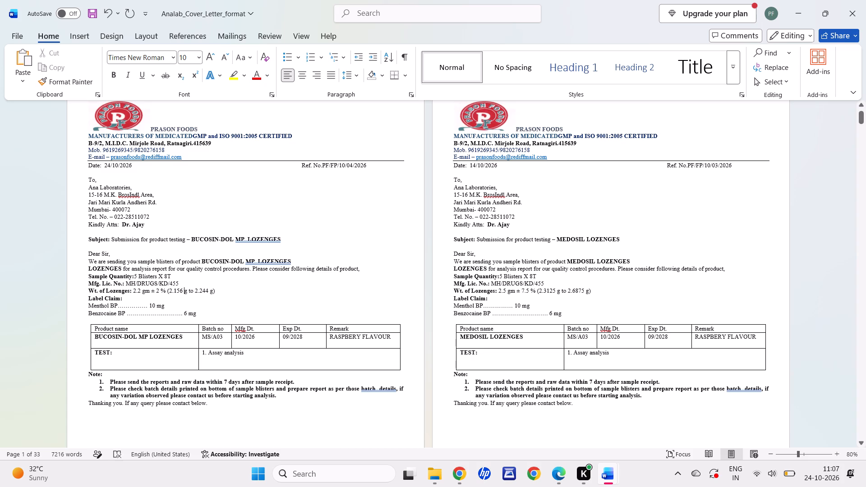
# Remove BP after Menthol and Benzocaine in the first letter's label claim.
pyautogui.scroll(-1, 199, 299)
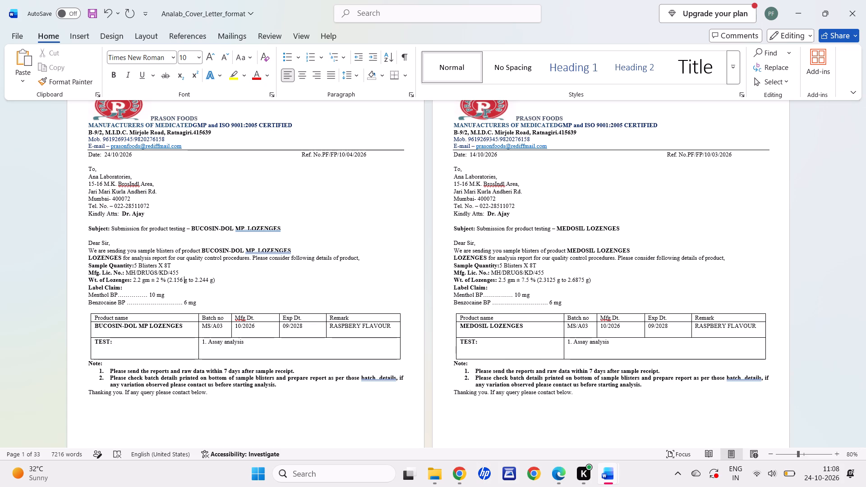
pyautogui.click(117, 295)
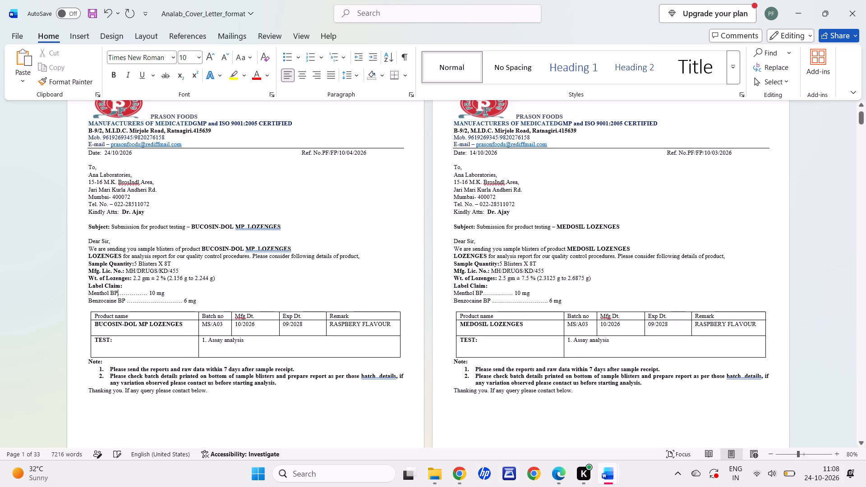
pyautogui.press('BackSpace')
pyautogui.press('BackSpace')
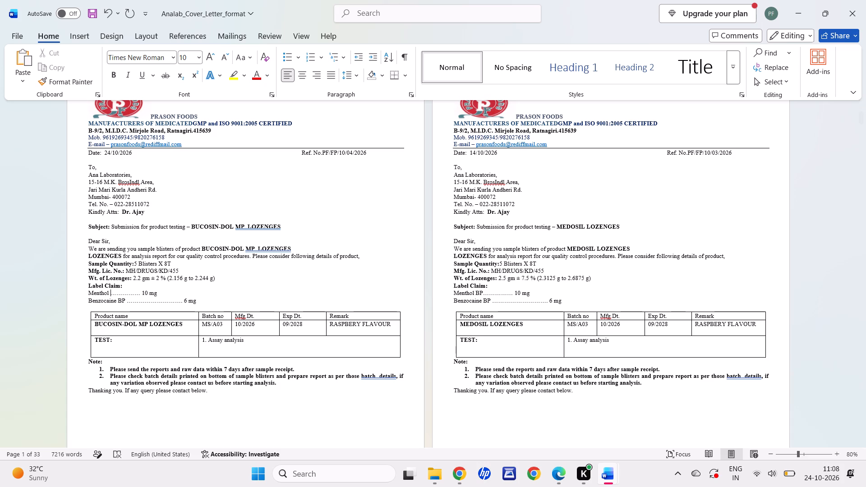
pyautogui.click(127, 300)
pyautogui.press('BackSpace')
pyautogui.press('BackSpace')
pyautogui.press('BackSpace')
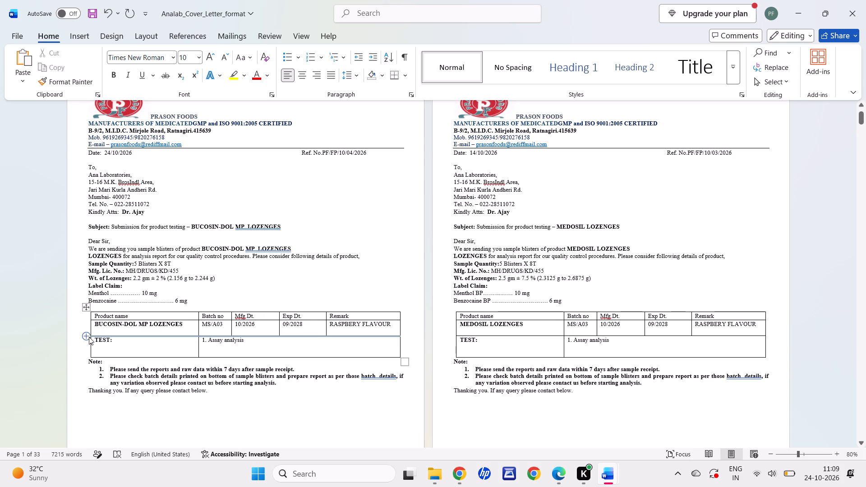
# Insert two empty rows between the product row and the TEST row in the first letter's table.
pyautogui.click(88, 334)
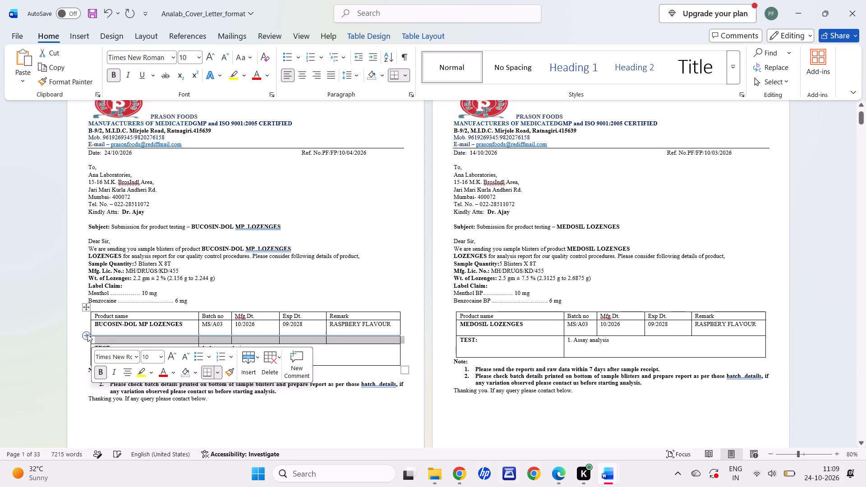
pyautogui.click(88, 334)
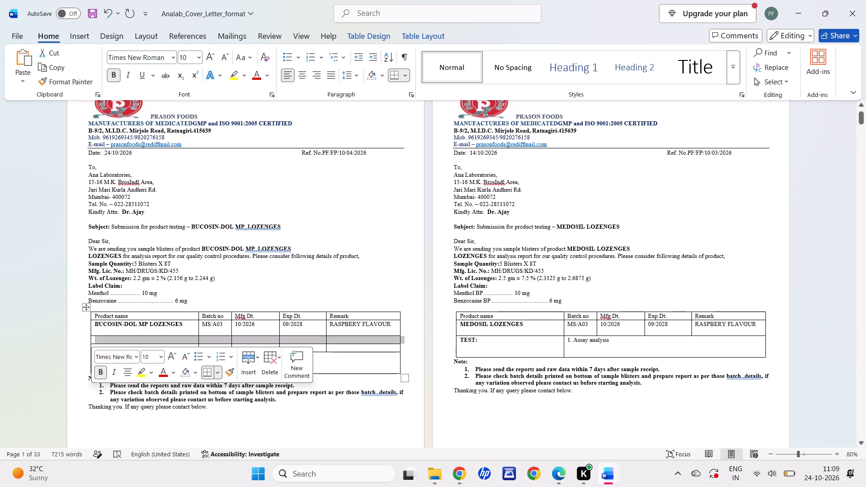
# Copy the product name BUCOSIN-DOL MP LOZENGES into the product name cells of both empty table rows.
pyautogui.click(142, 334)
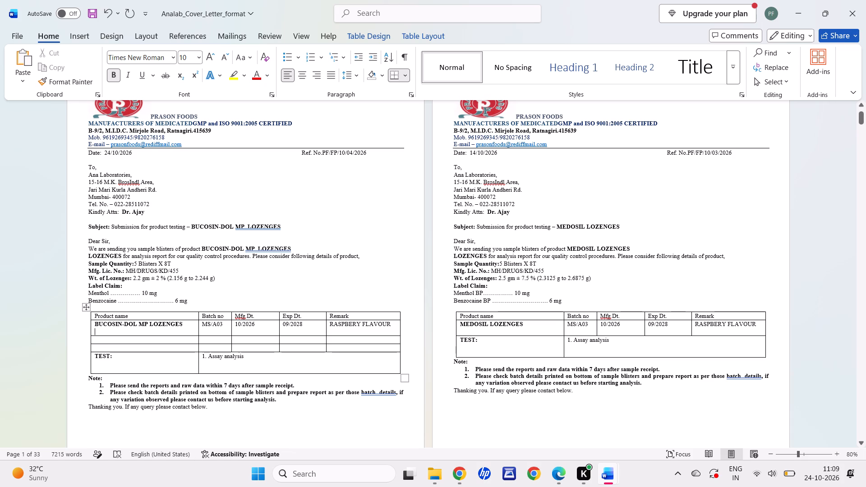
pyautogui.moveTo(96, 324); pyautogui.dragTo(191, 326)
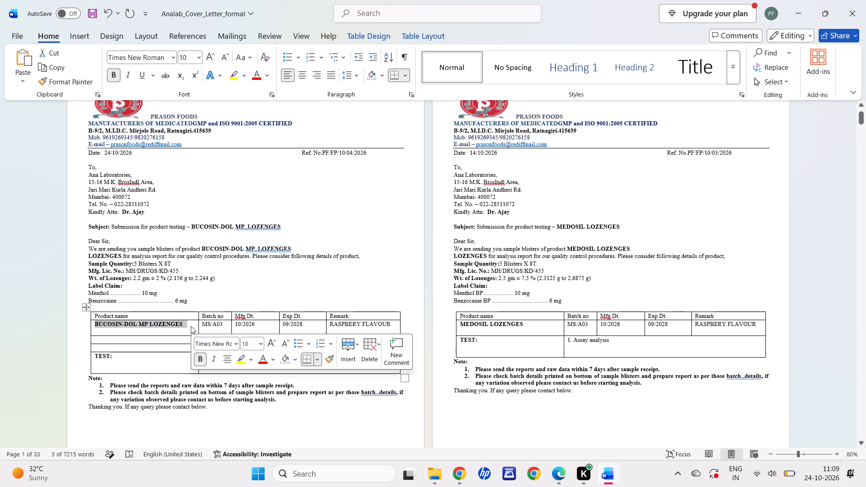
pyautogui.hotkey('ctrl', 'c')
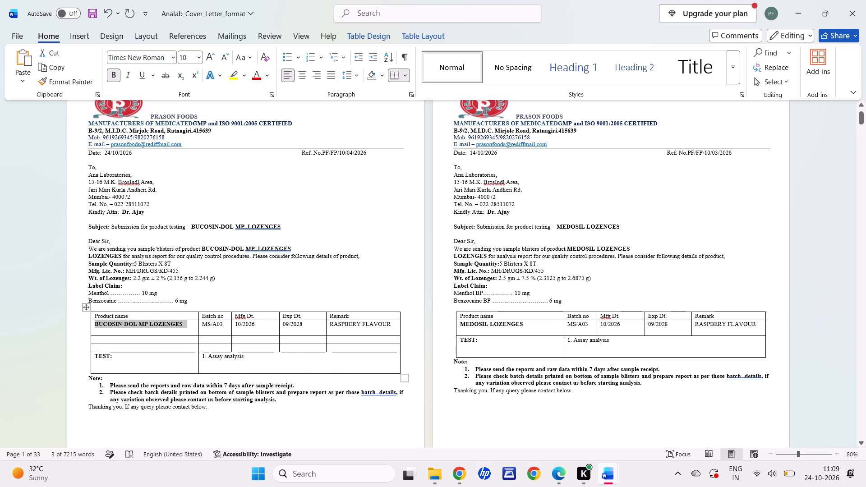
pyautogui.click(189, 341)
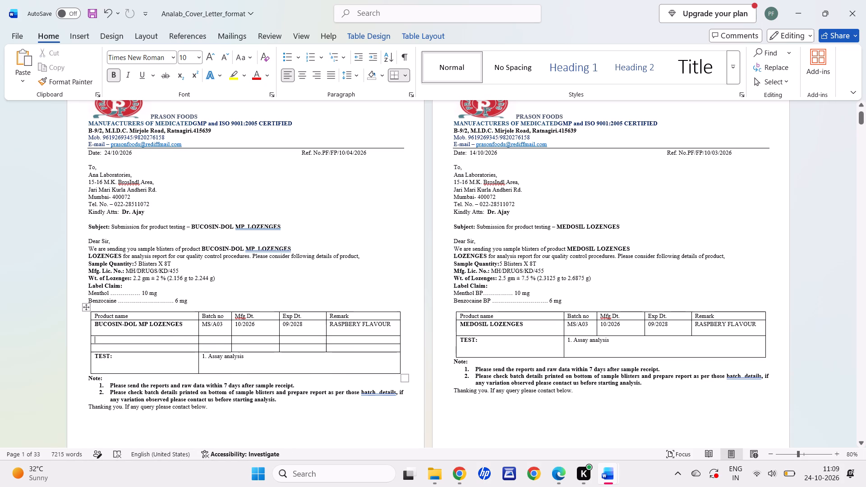
pyautogui.hotkey('ctrl', 'v')
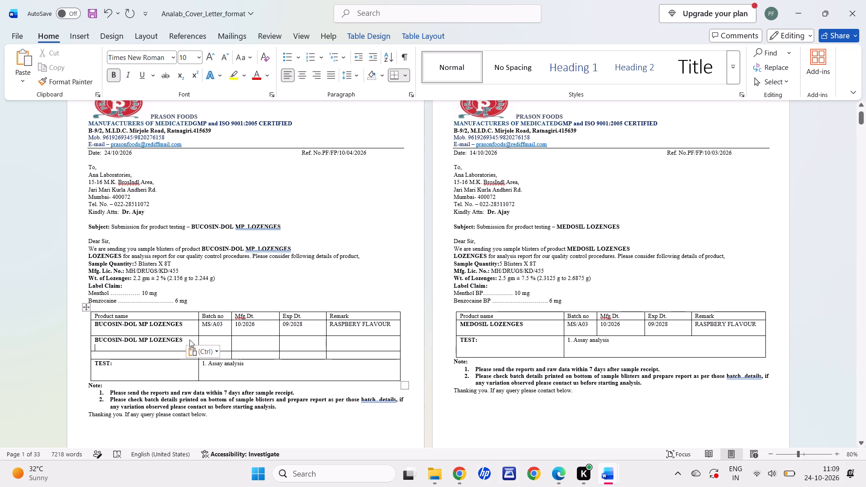
pyautogui.click(185, 337)
pyautogui.moveTo(185, 337); pyautogui.dragTo(74, 340)
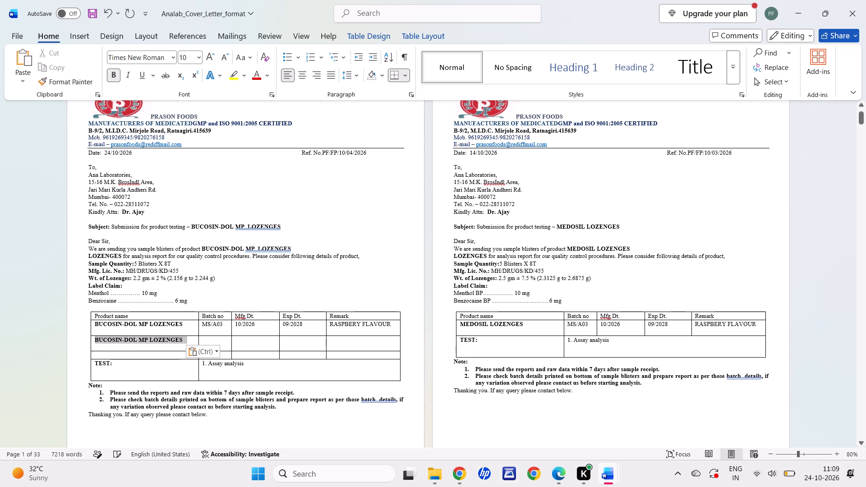
pyautogui.moveTo(74, 340); pyautogui.dragTo(75, 340)
pyautogui.hotkey('ctrl', 'c')
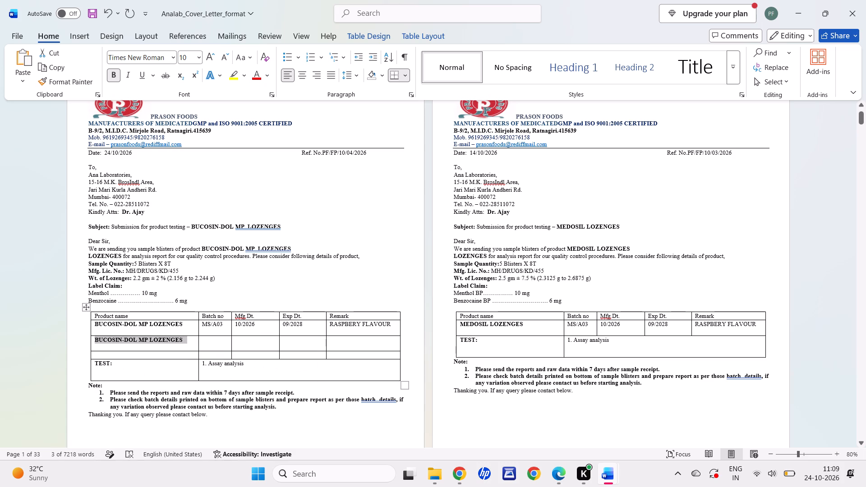
pyautogui.click(101, 353)
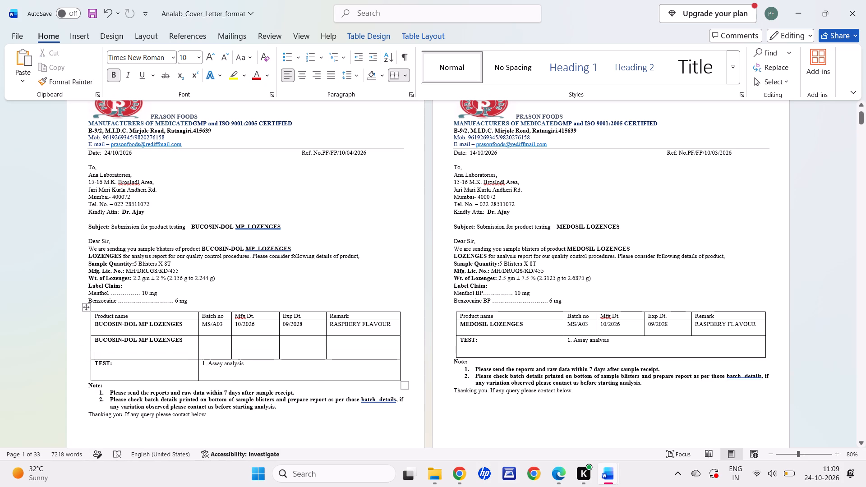
pyautogui.hotkey('ctrl', 'v')
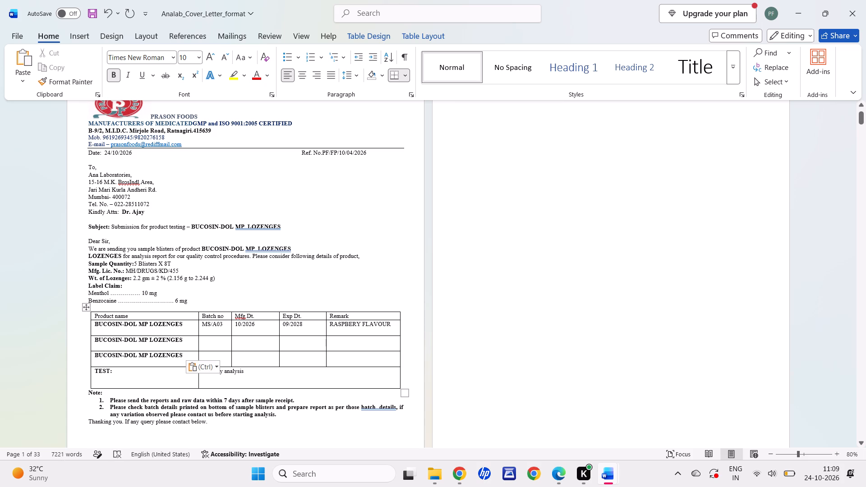
# Replace the batch number in the table's first product row with PZ243.
pyautogui.click(221, 324)
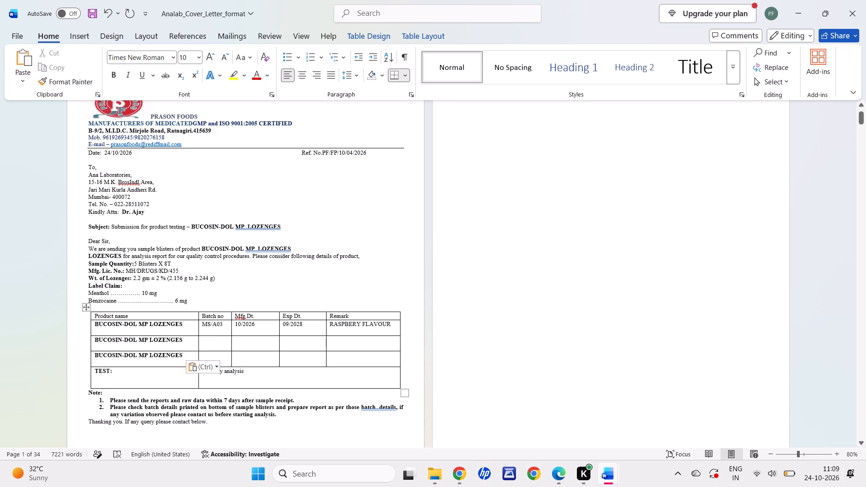
pyautogui.click(225, 324)
pyautogui.press('BackSpace')
pyautogui.press('BackSpace')
pyautogui.press('BackSpace')
pyautogui.press('BackSpace')
pyautogui.press('BackSpace')
pyautogui.press('BackSpace')
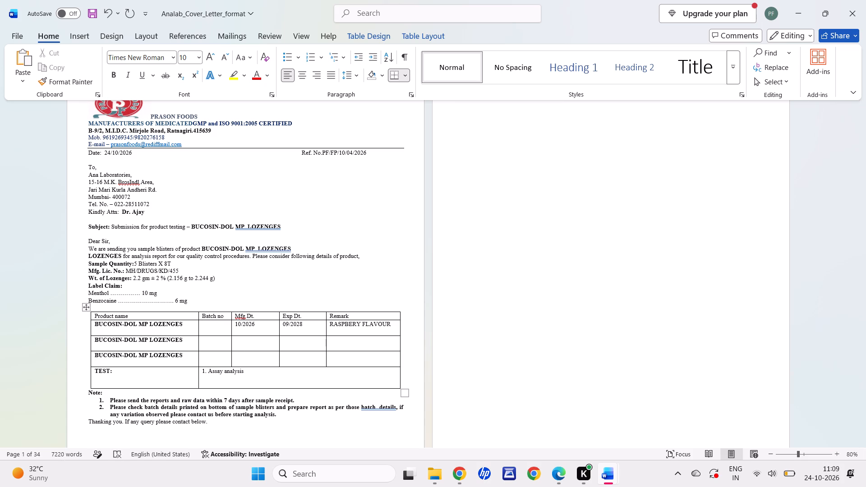
pyautogui.press('p')
pyautogui.write('Z2')
pyautogui.write('43')
# Set the expiry date in the table's first product row to 09/2029.
pyautogui.click(305, 326)
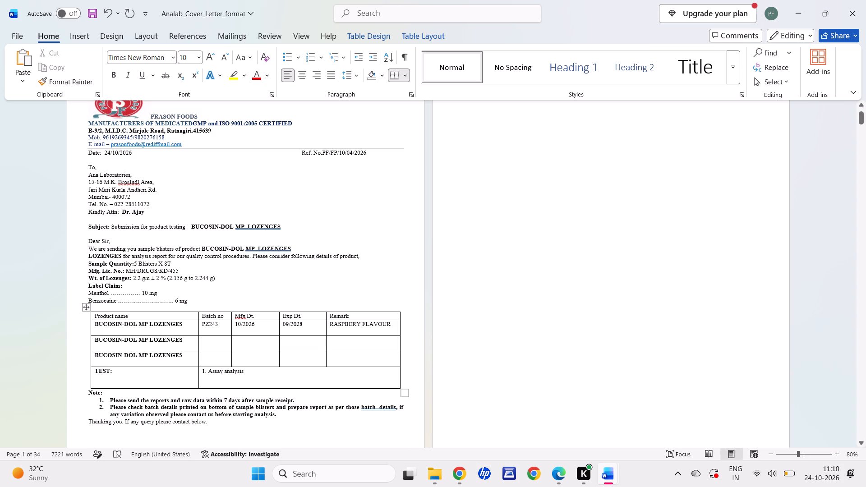
pyautogui.press('BackSpace')
pyautogui.press('9')
# Copy the batch number PZ243 from the first product row into the empty batch number cells of the second and third rows.
pyautogui.moveTo(203, 324); pyautogui.dragTo(234, 329)
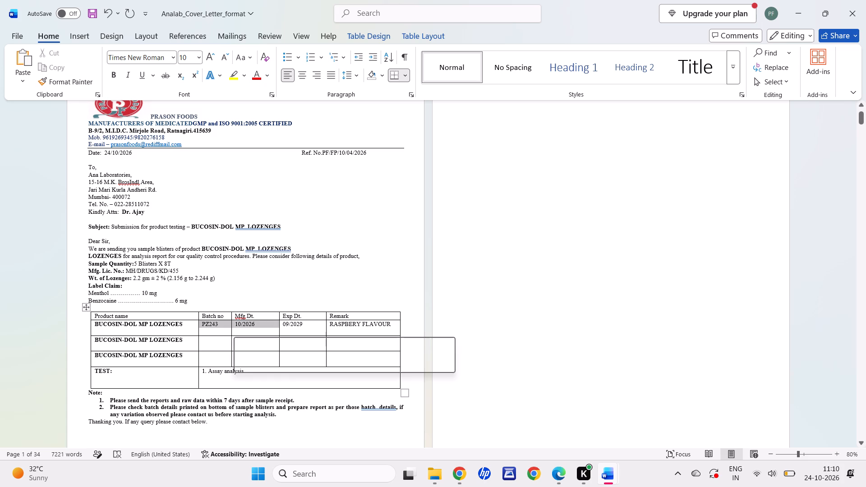
pyautogui.click(234, 329)
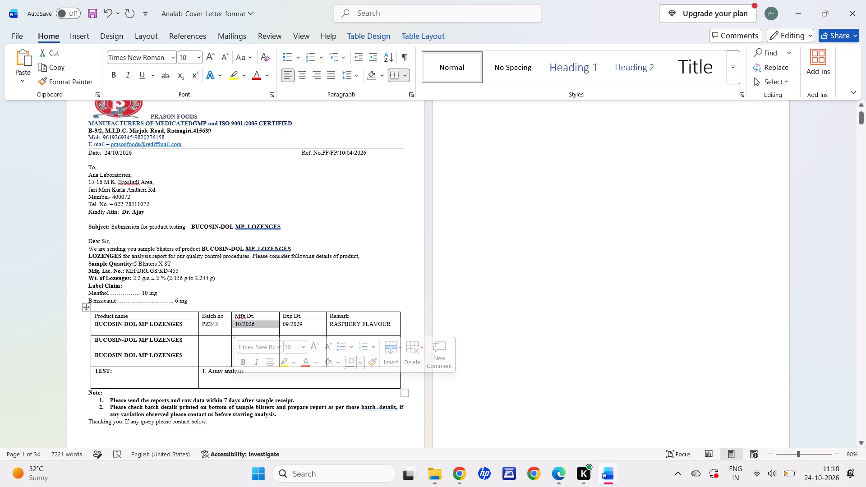
pyautogui.moveTo(203, 323); pyautogui.dragTo(225, 325)
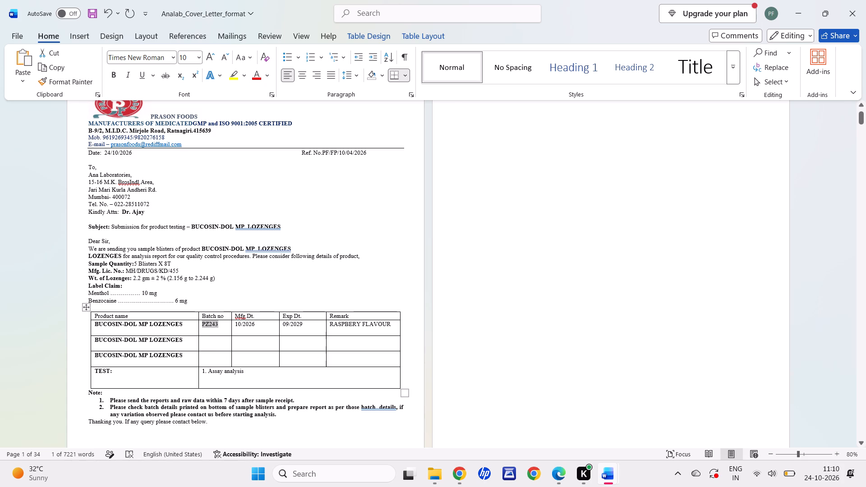
pyautogui.hotkey('ctrl', 'c')
pyautogui.moveTo(208, 338); pyautogui.dragTo(219, 355)
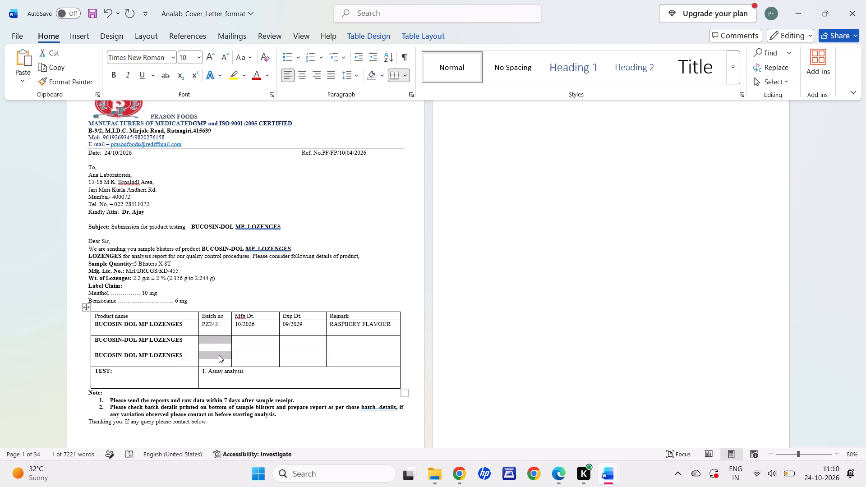
pyautogui.hotkey('ctrl', 'v')
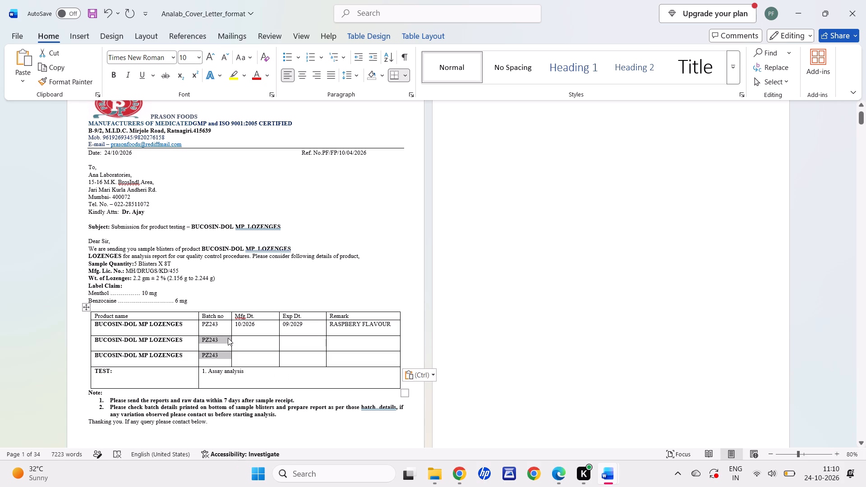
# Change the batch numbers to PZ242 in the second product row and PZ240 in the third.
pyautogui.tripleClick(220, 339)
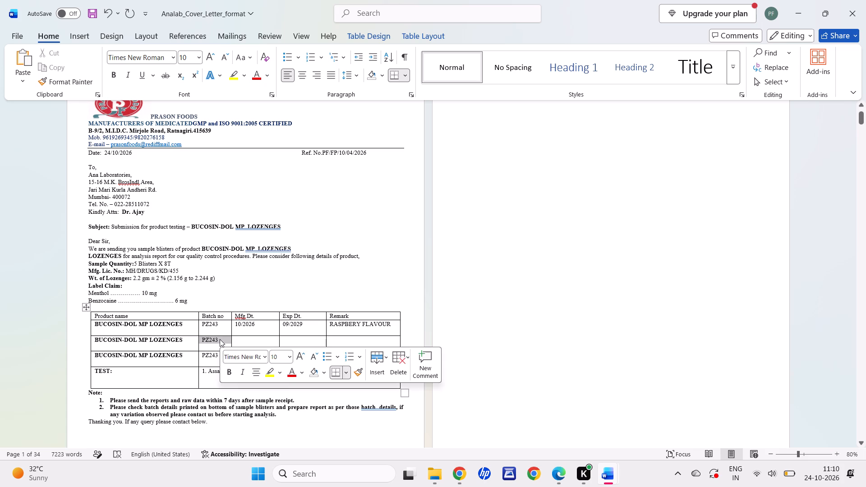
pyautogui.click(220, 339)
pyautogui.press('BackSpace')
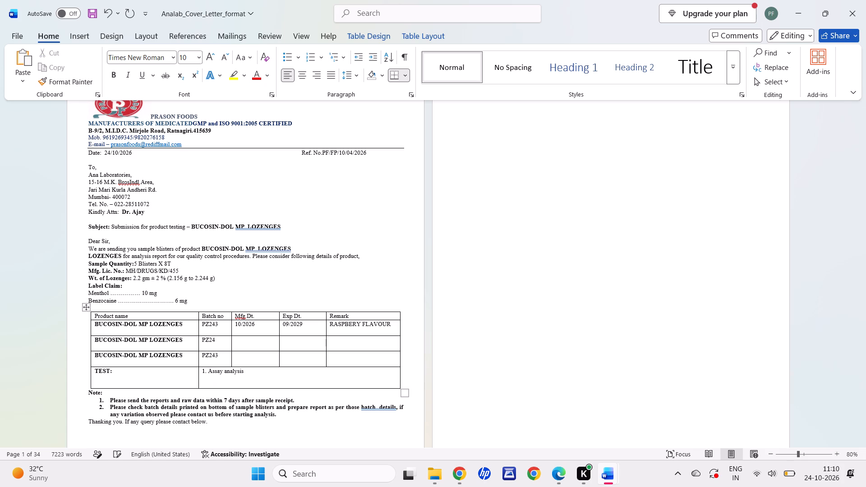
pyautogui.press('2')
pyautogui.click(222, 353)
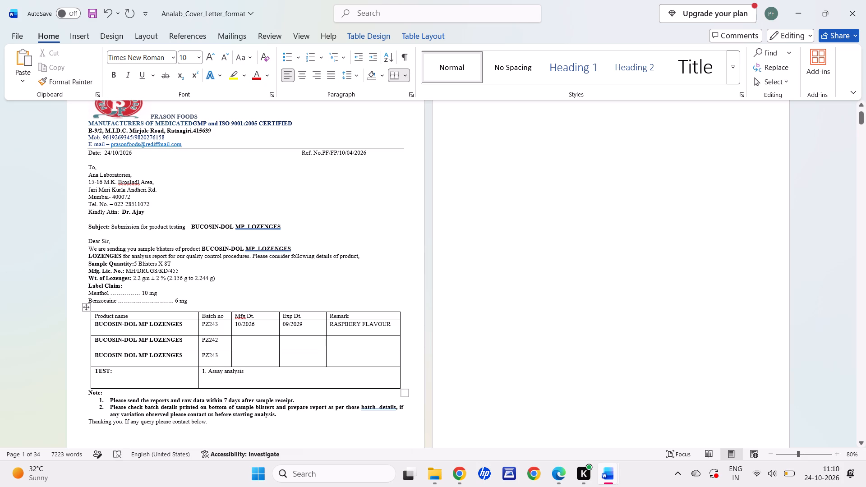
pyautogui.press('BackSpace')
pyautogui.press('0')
# Renumber the batches in the three product rows as PZ240, PZ241 and PZ242 in order.
pyautogui.click(221, 322)
pyautogui.press('BackSpace')
pyautogui.press('0')
pyautogui.click(219, 341)
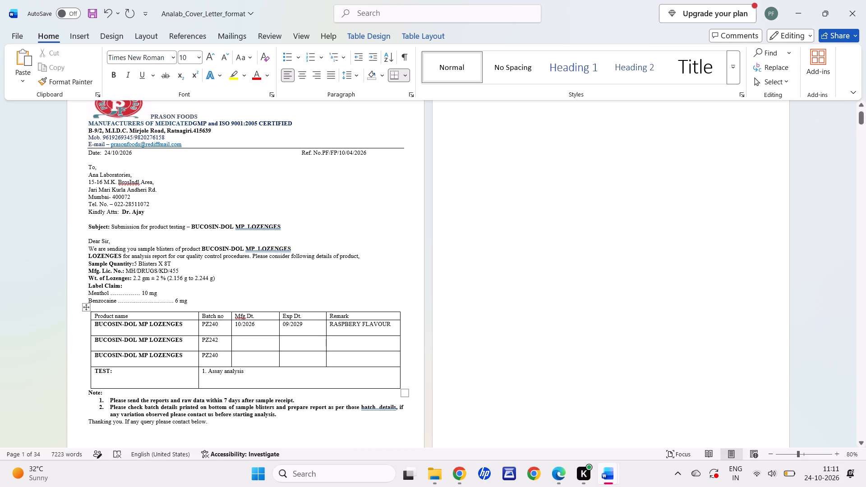
pyautogui.press('BackSpace')
pyautogui.press('1')
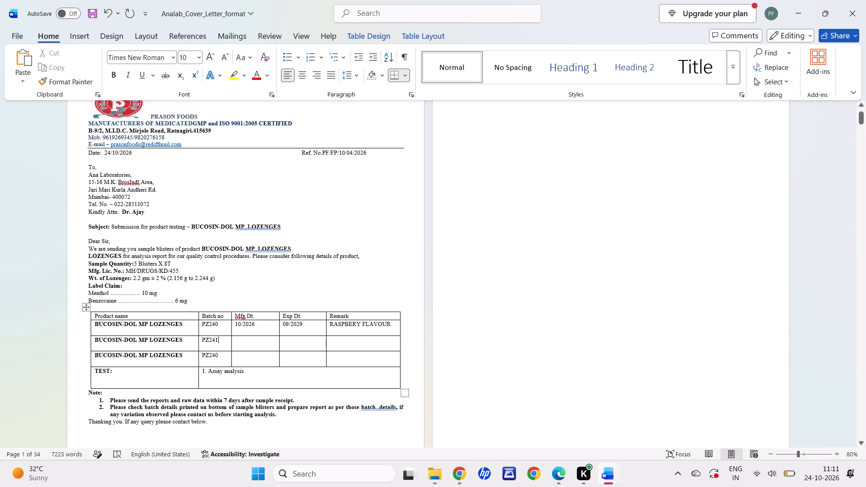
pyautogui.click(218, 353)
pyautogui.press('BackSpace')
pyautogui.press('2')
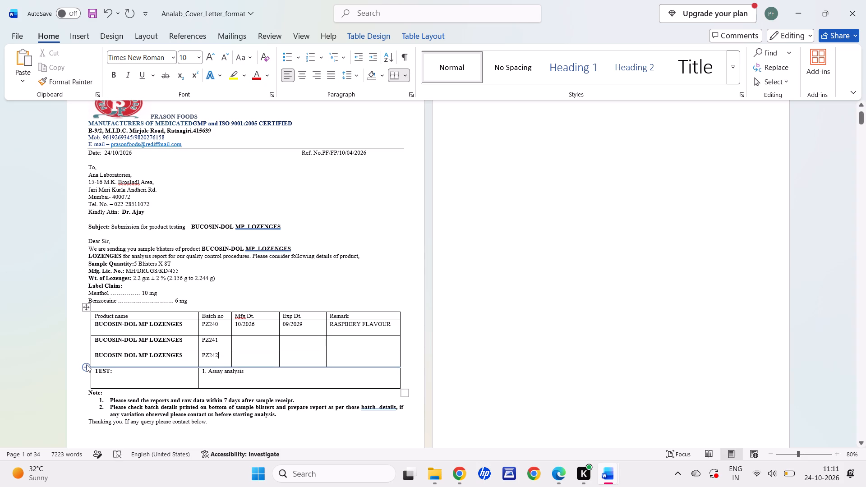
# Add a fourth product row above the TEST row and copy the product name BUCOSIN-DOL MP LOZENGES into it.
pyautogui.click(87, 364)
pyautogui.click(101, 357)
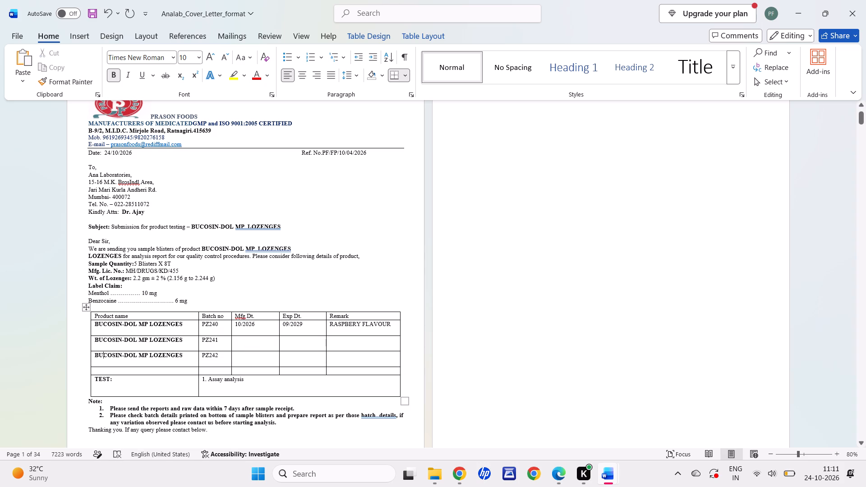
pyautogui.moveTo(95, 354); pyautogui.dragTo(182, 363)
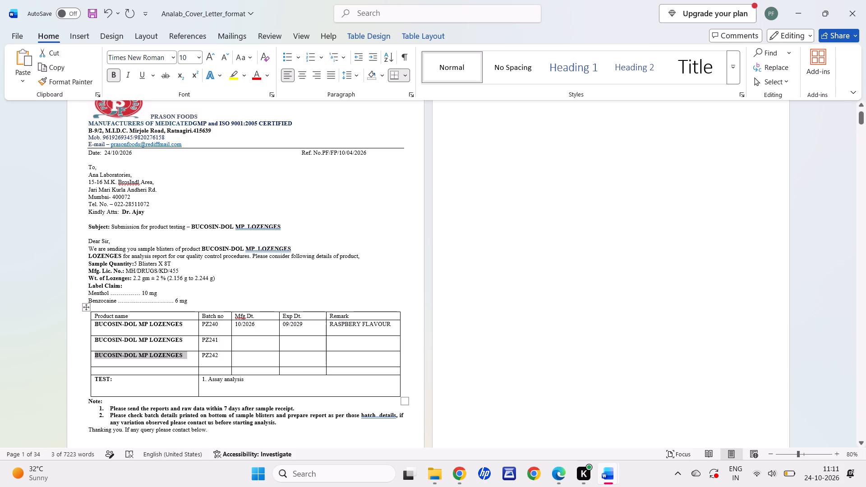
pyautogui.hotkey('ctrl', 'c')
pyautogui.click(180, 370)
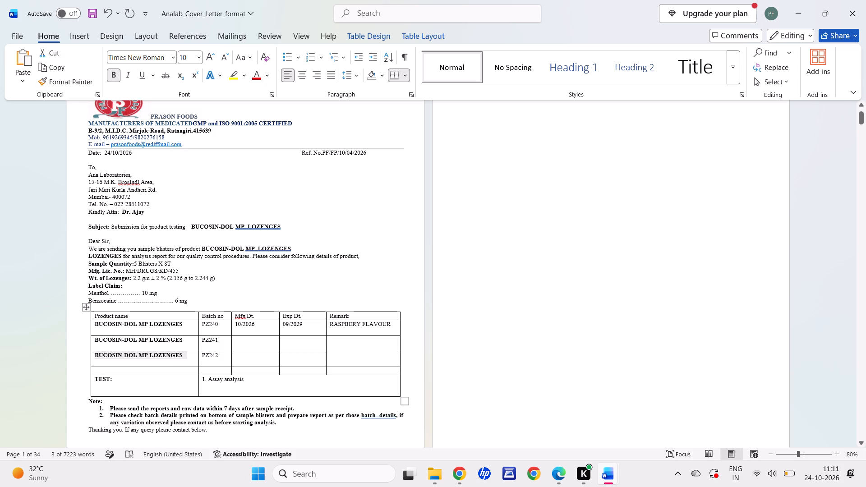
pyautogui.hotkey('ctrl', 'v')
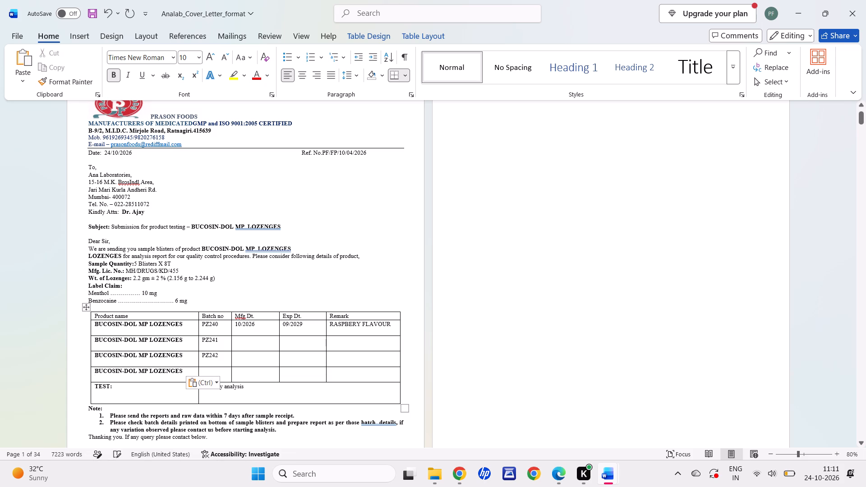
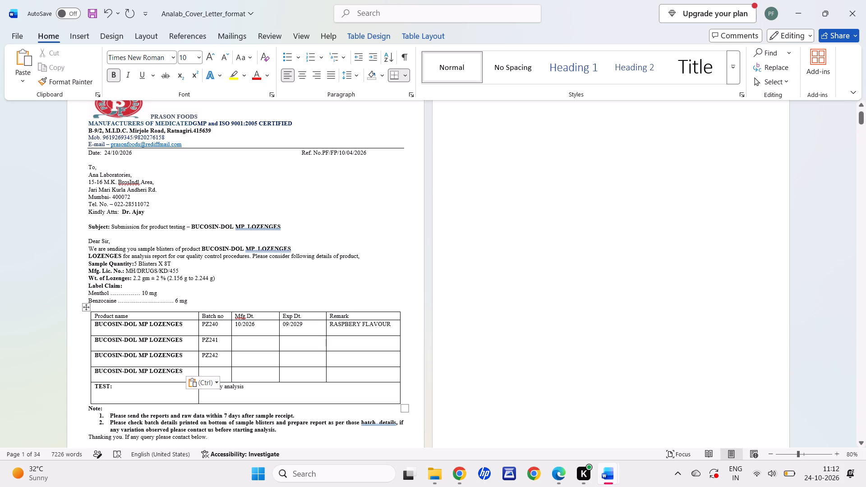
# Copy the batch number PZ242 into the fourth product row's empty batch cell and change it to PZ243.
pyautogui.moveTo(203, 356); pyautogui.dragTo(226, 356)
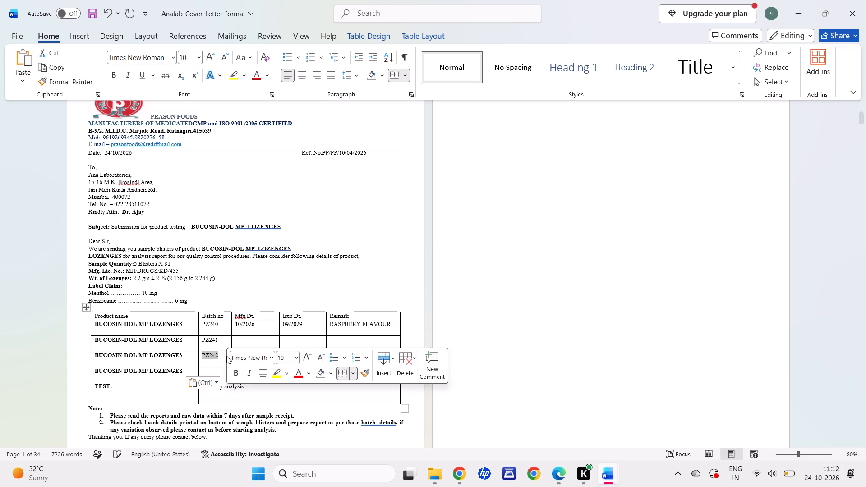
pyautogui.hotkey('ctrl', 'c')
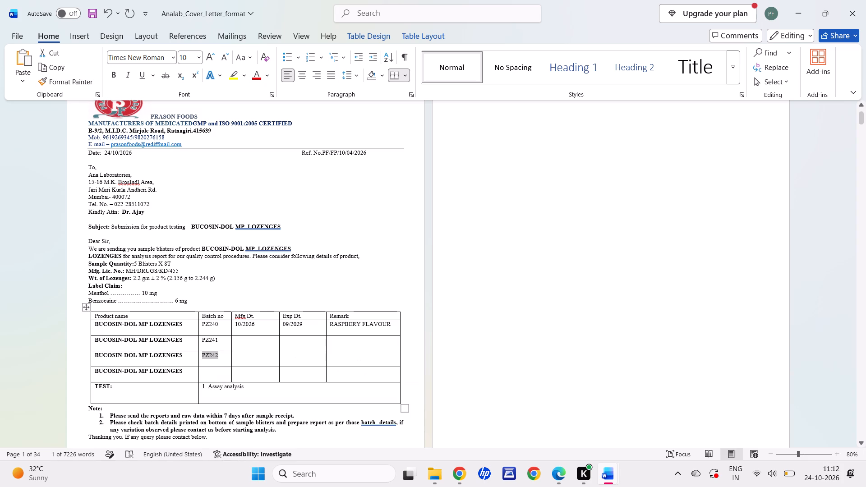
pyautogui.click(209, 375)
pyautogui.hotkey('ctrl', 'v')
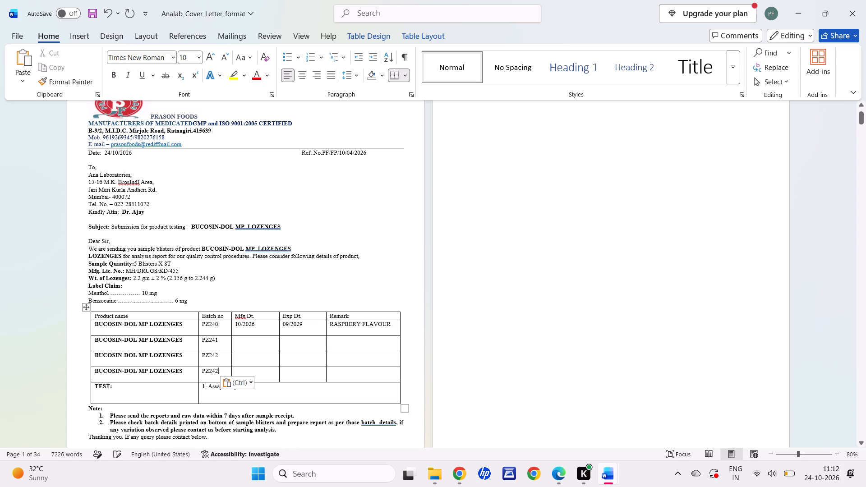
pyautogui.press('BackSpace')
pyautogui.press('3')
pyautogui.click(261, 365)
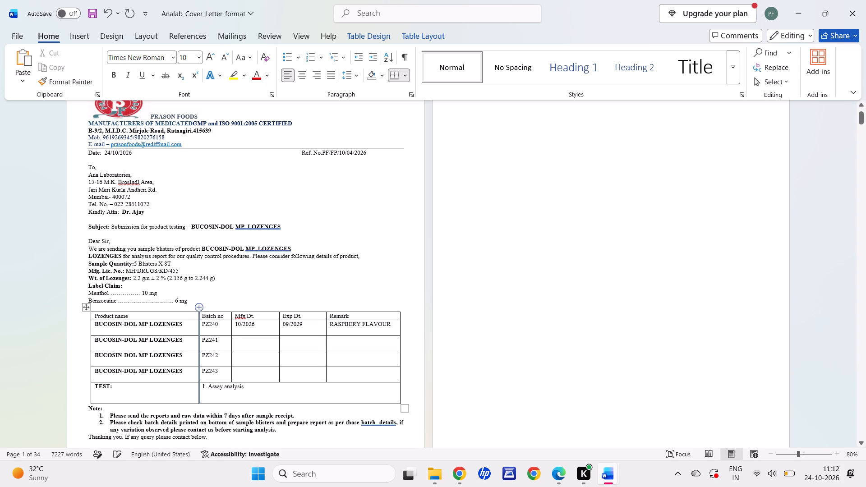
# Remove the extra space between MP and LOZENGES in the opening sentence and in the subject line.
pyautogui.click(258, 252)
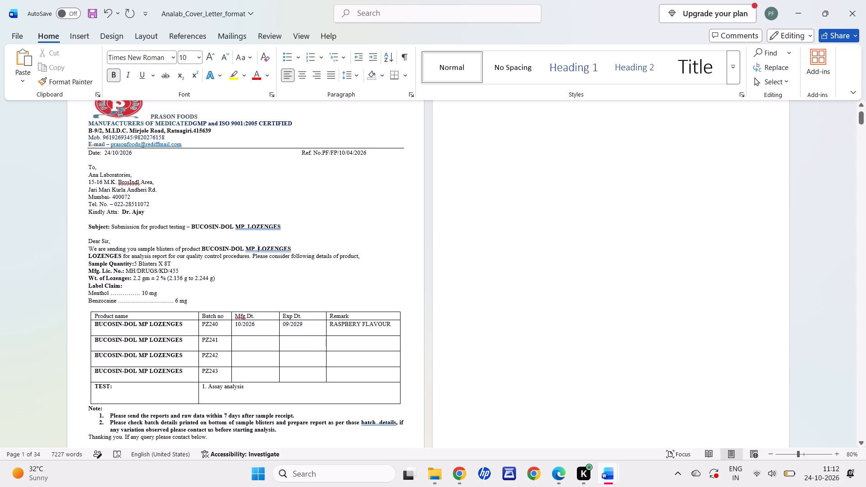
pyautogui.press('BackSpace')
pyautogui.click(249, 225)
pyautogui.press('BackSpace')
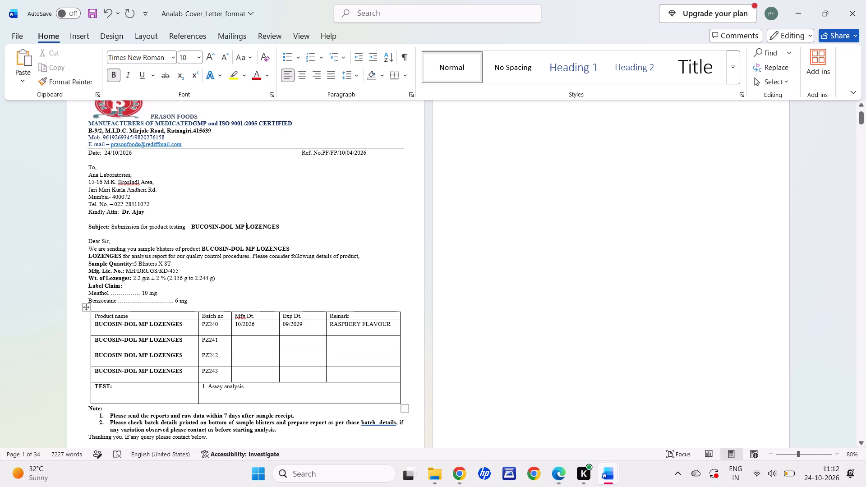
# Copy the manufacturing date 10/2026 from the first product row into the second, third and fourth rows.
pyautogui.moveTo(236, 323); pyautogui.dragTo(258, 327)
pyautogui.moveTo(258, 327); pyautogui.dragTo(260, 327)
pyautogui.hotkey('ctrl', 'c')
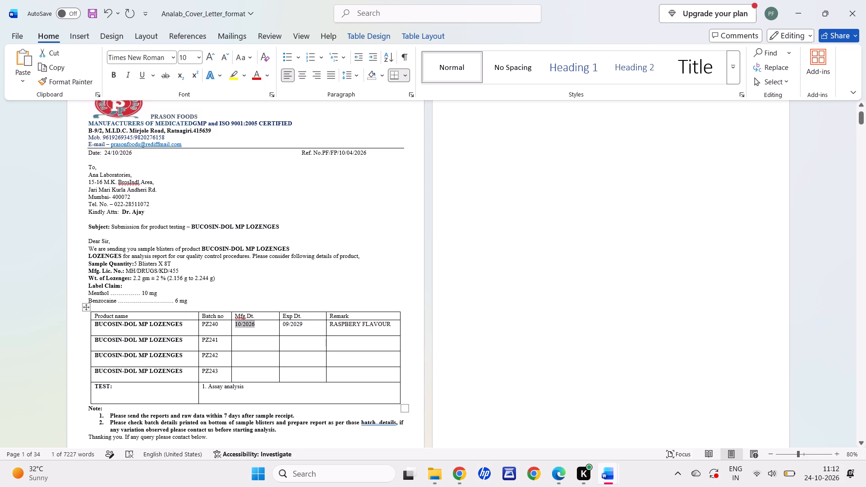
pyautogui.moveTo(235, 342); pyautogui.dragTo(242, 381)
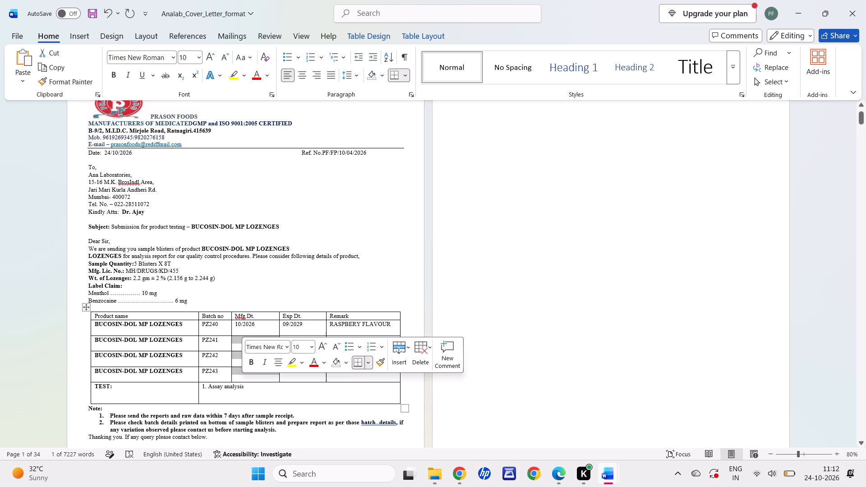
pyautogui.hotkey('ctrl', 'v')
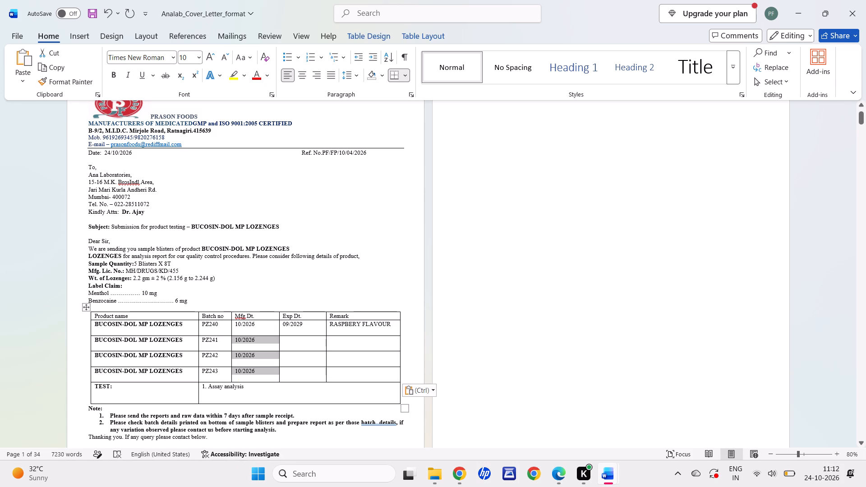
# Copy the expiry date 09/2029 from the first product row into the second, third and fourth rows.
pyautogui.click(288, 324)
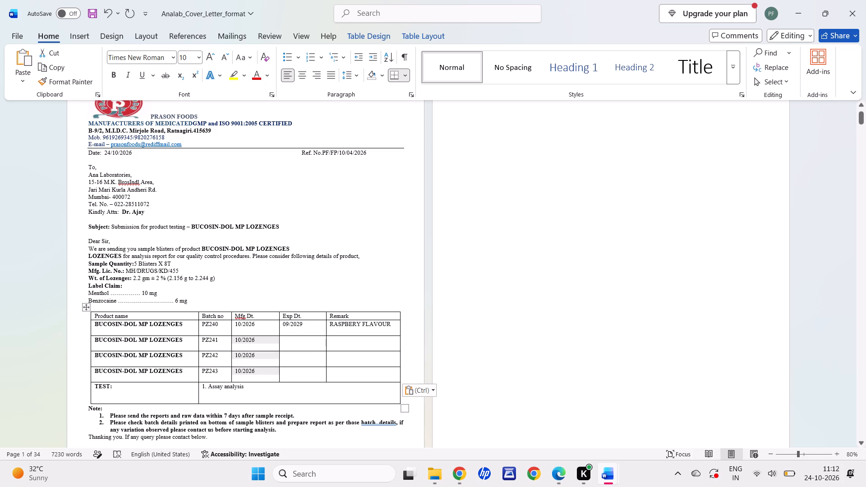
pyautogui.moveTo(284, 323); pyautogui.dragTo(308, 324)
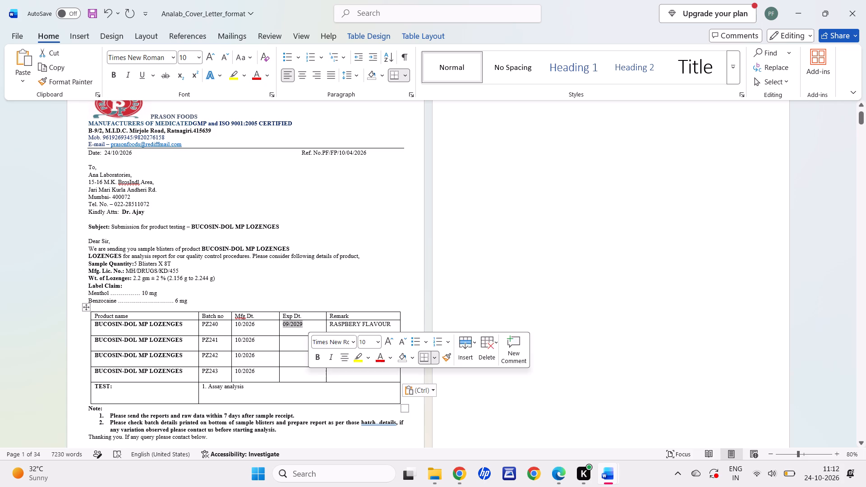
pyautogui.hotkey('ctrl', 'c')
pyautogui.moveTo(291, 344); pyautogui.dragTo(313, 375)
pyautogui.hotkey('ctrl', 'v')
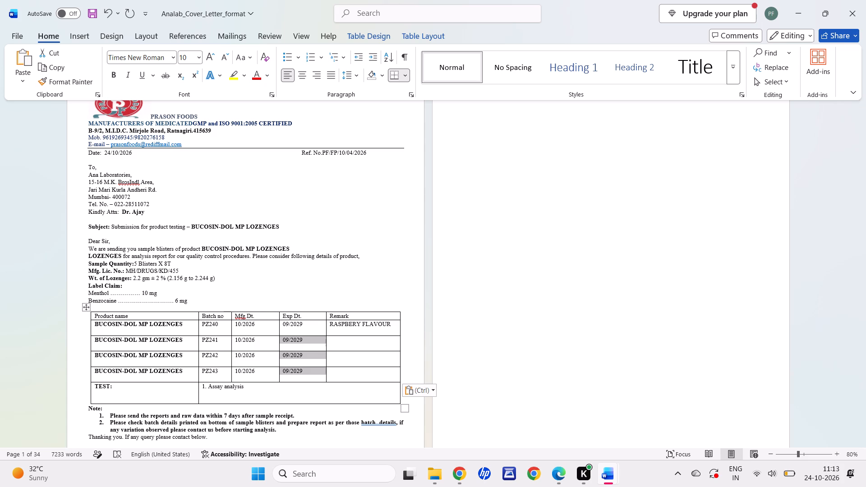
# Correct the spelling of the PZ240 row's remark to RASPBERRY FLAVOUR.
pyautogui.click(357, 324)
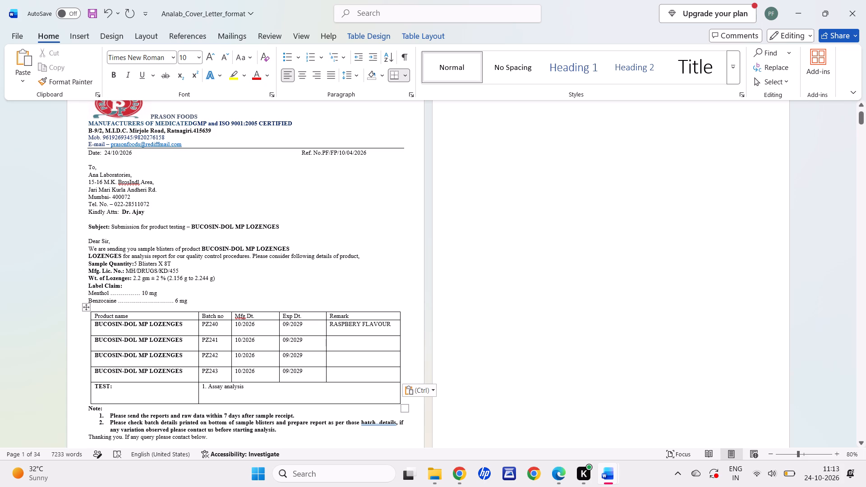
pyautogui.press('r')
# Enter ORANGE FLAVOUR as the remark for batch PZ243.
pyautogui.click(363, 347)
pyautogui.click(352, 376)
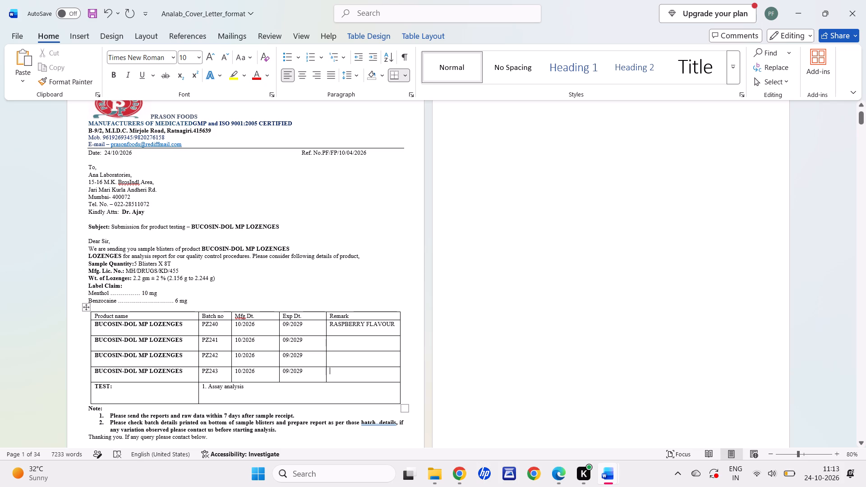
pyautogui.write('ORANGE FLAVOUR')
pyautogui.press('space')
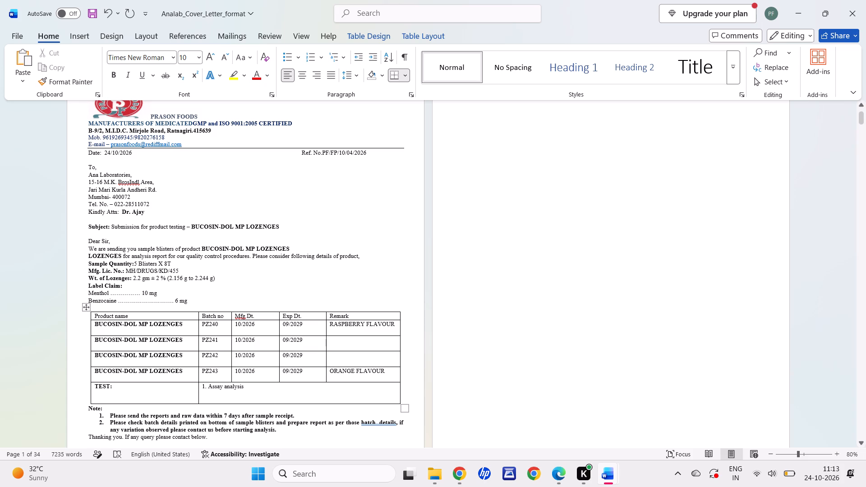
# Enter HONEY LEMON FLAVOUR as the remark for batch PZ241.
pyautogui.click(351, 345)
pyautogui.write('HONEY')
pyautogui.press('space')
pyautogui.write('LEMON')
pyautogui.press('space')
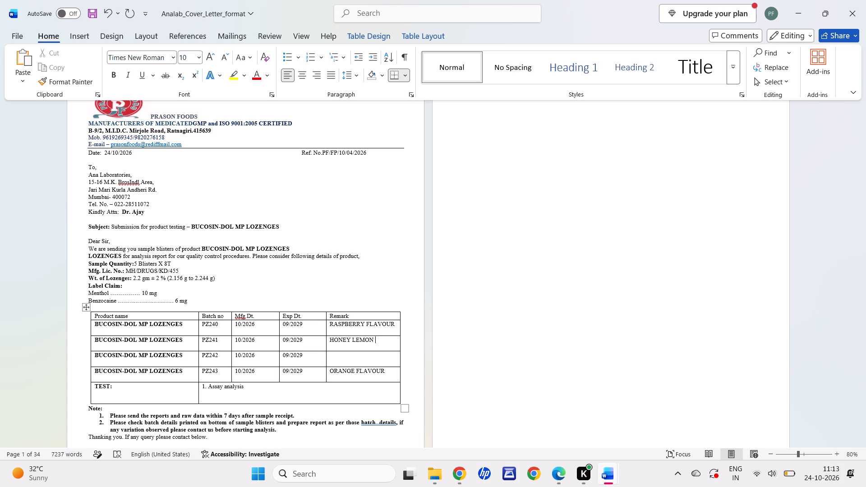
pyautogui.write('FLAVOUR')
pyautogui.press('space')
# Enter PINEAPPLE FLAVOUR as the remark for batch PZ242.
pyautogui.click(342, 363)
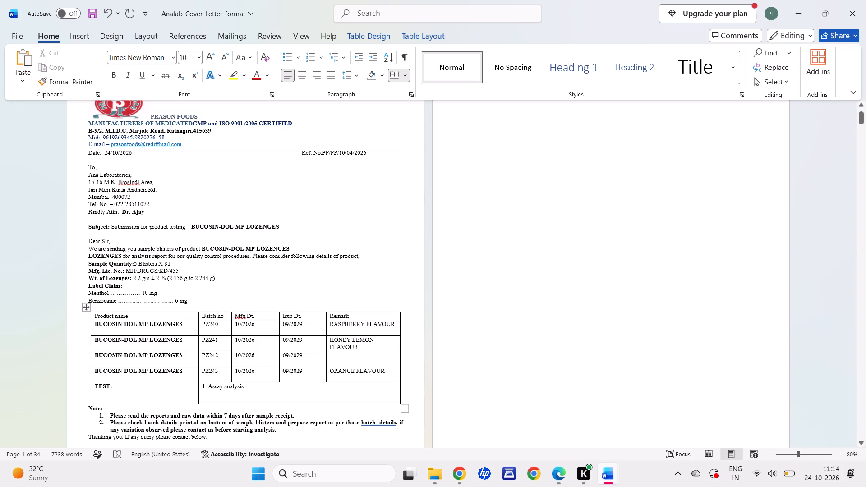
pyautogui.write('PI')
pyautogui.write('NEAA')
pyautogui.press('BackSpace')
pyautogui.write('PPLE')
pyautogui.press('space')
pyautogui.write('F')
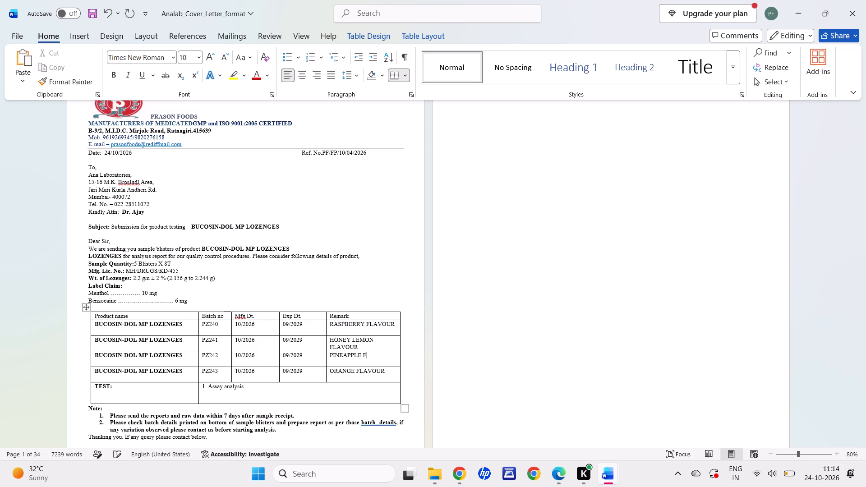
pyautogui.write('LA')
pyautogui.press('b')
pyautogui.press('BackSpace')
pyautogui.write('VOUR')
pyautogui.press('space')
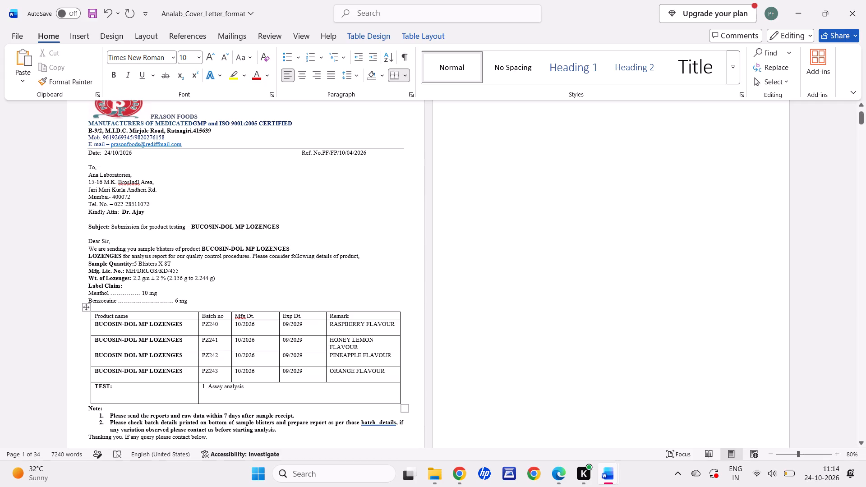
# Delete two blank lines above the Name line of the signature block so the Email ID line fits on the first page.
pyautogui.scroll(-3, 364, 364)
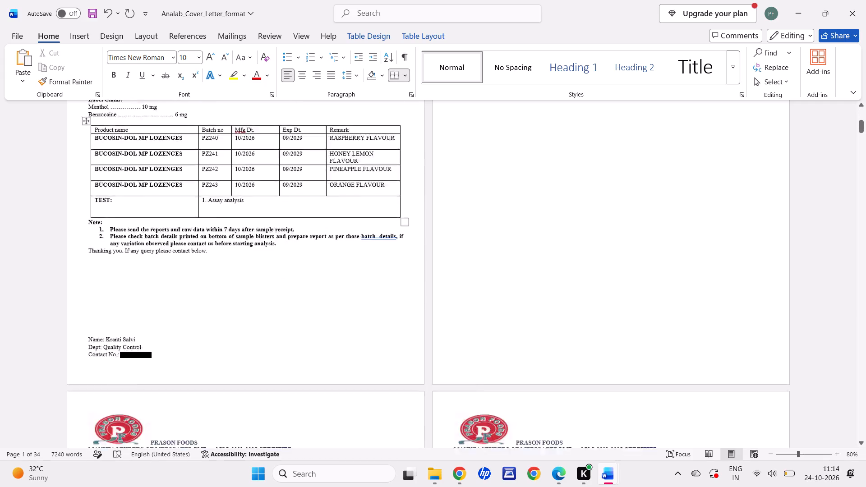
pyautogui.scroll(-1, 364, 364)
pyautogui.click(98, 266)
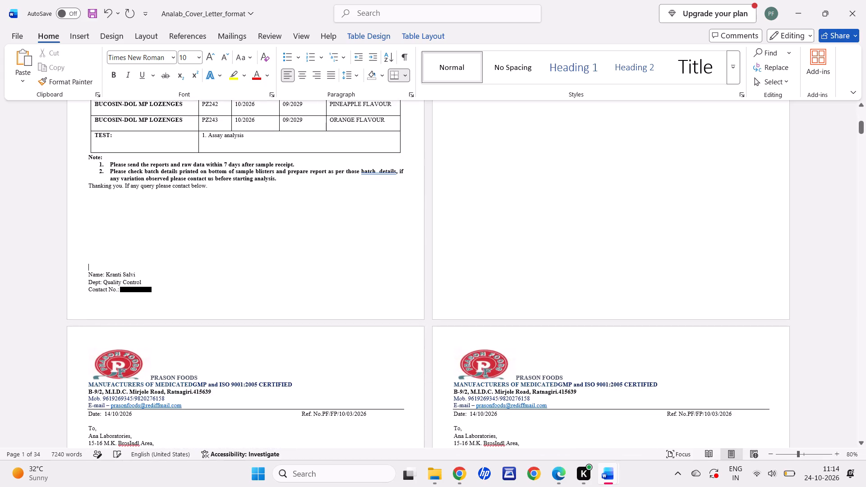
pyautogui.press('BackSpace')
pyautogui.press('BackSpace')
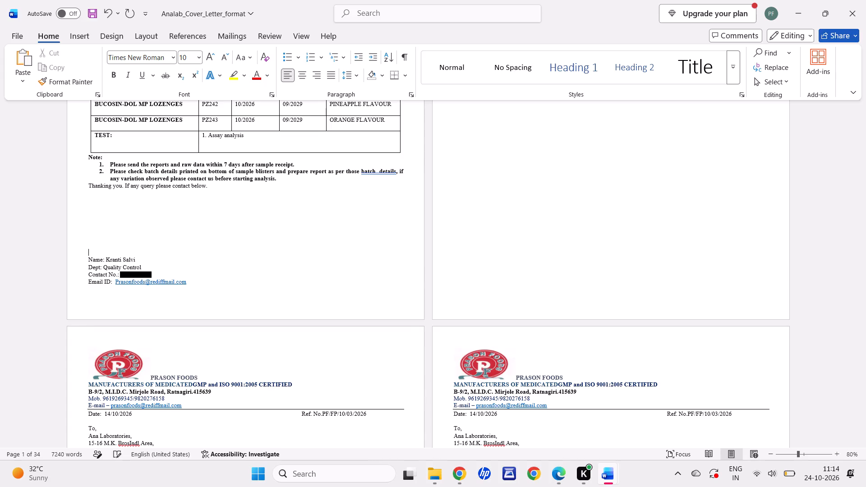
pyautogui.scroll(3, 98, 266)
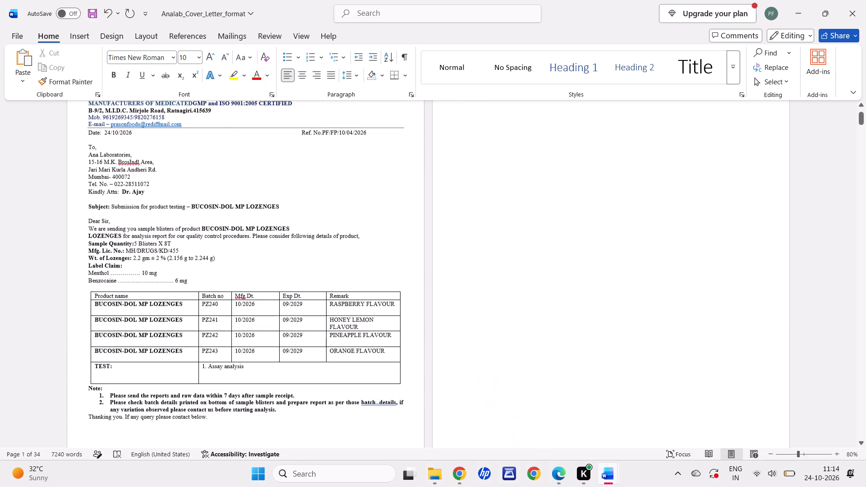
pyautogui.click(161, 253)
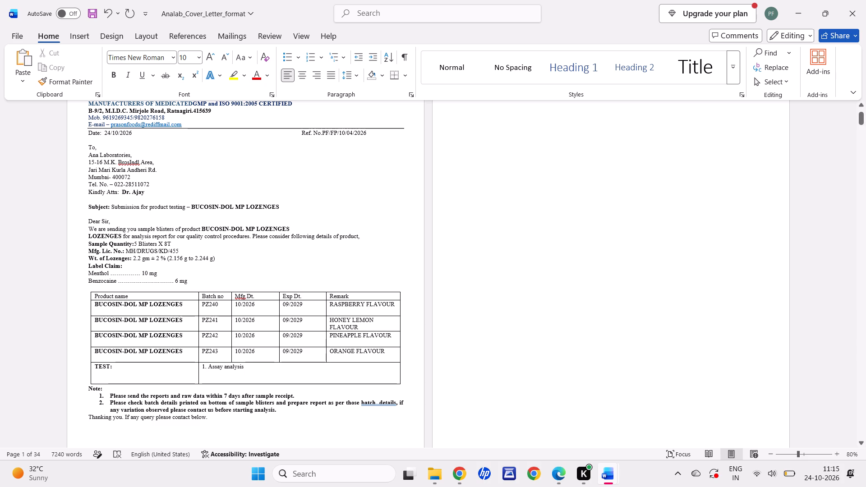
# Insert "25-" before KD in the Mfg. Lic. No. line.
pyautogui.write('25')
pyautogui.press('-')
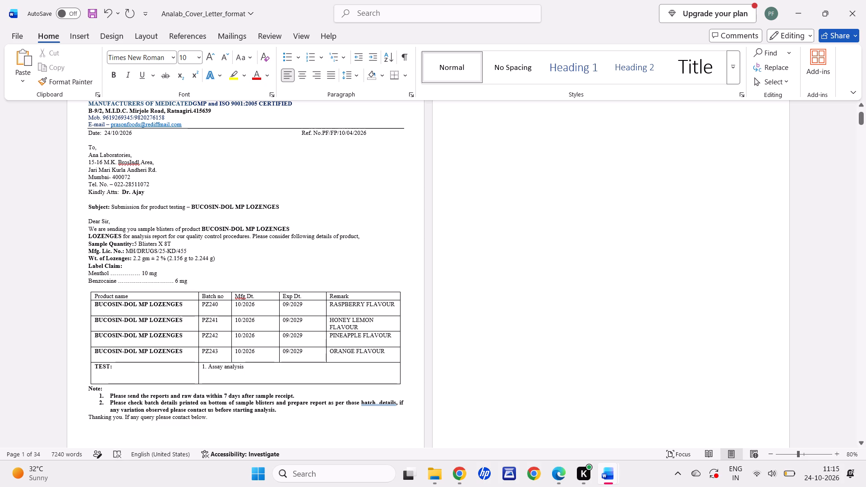
# Remove the extra space between "batch" and "details" in the second point of the Note.
pyautogui.scroll(-1, 188, 303)
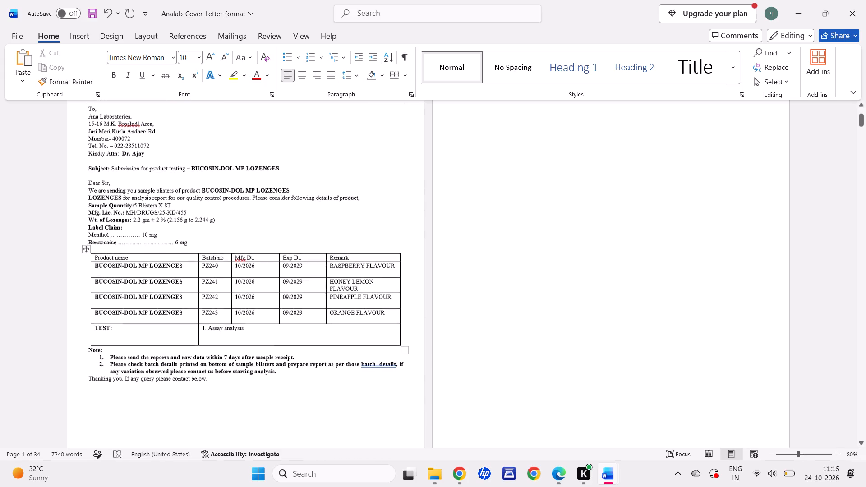
pyautogui.scroll(-1, 188, 303)
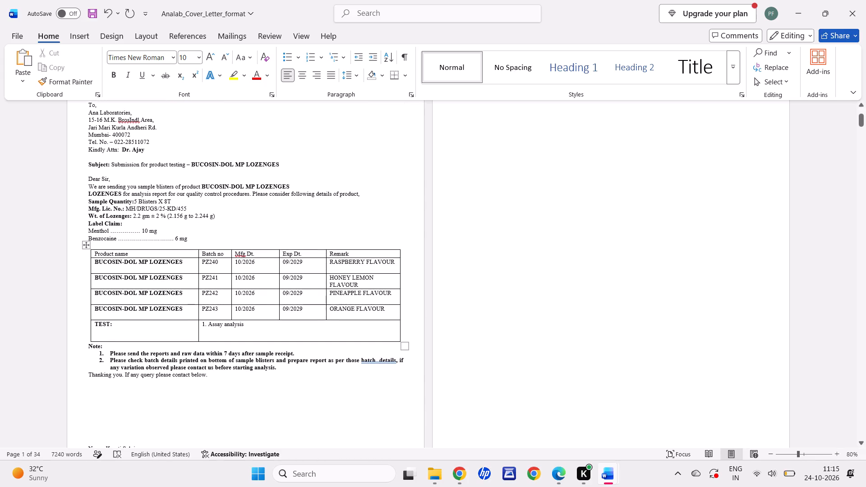
pyautogui.click(379, 362)
pyautogui.press('BackSpace')
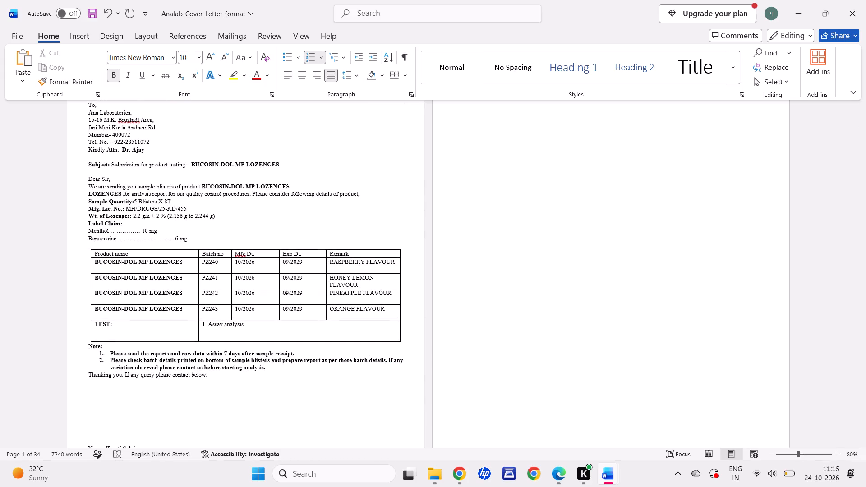
# Proofread the BUCOSIN-DOL MP LOZENGES letter from the letterhead through the batch table to the signature block.
pyautogui.scroll(2, 379, 362)
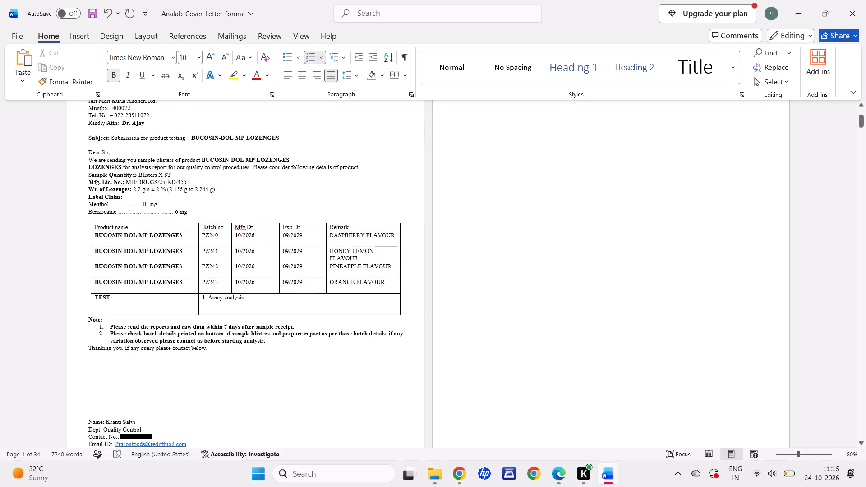
pyautogui.scroll(2, 379, 362)
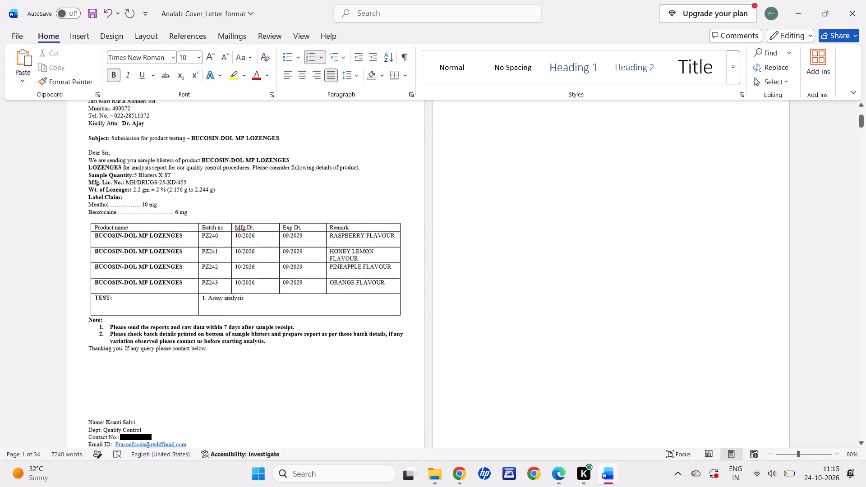
pyautogui.scroll(2, 379, 362)
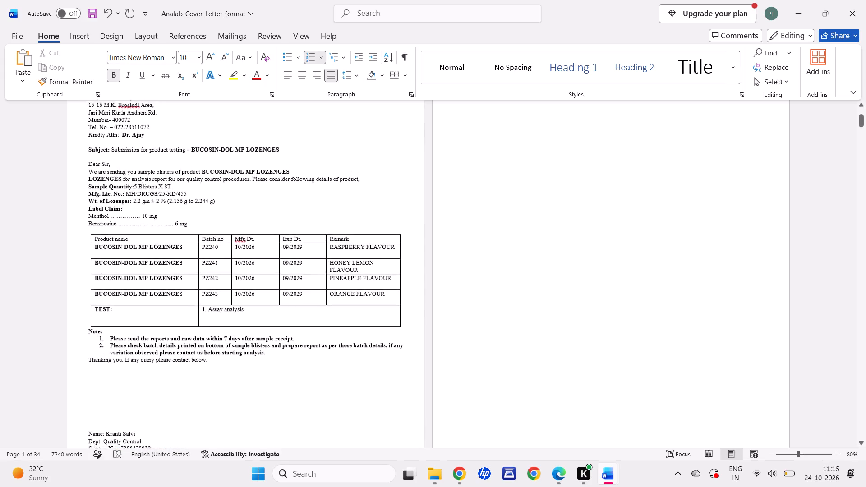
pyautogui.scroll(2, 379, 362)
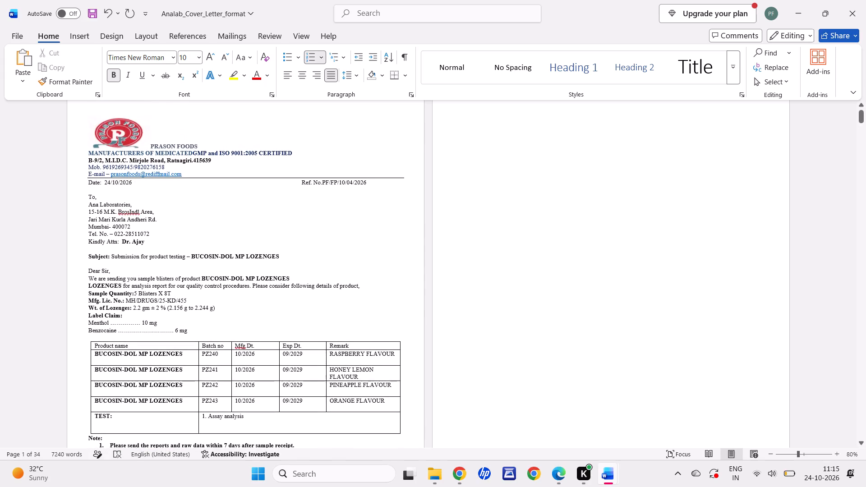
pyautogui.scroll(-1, 379, 362)
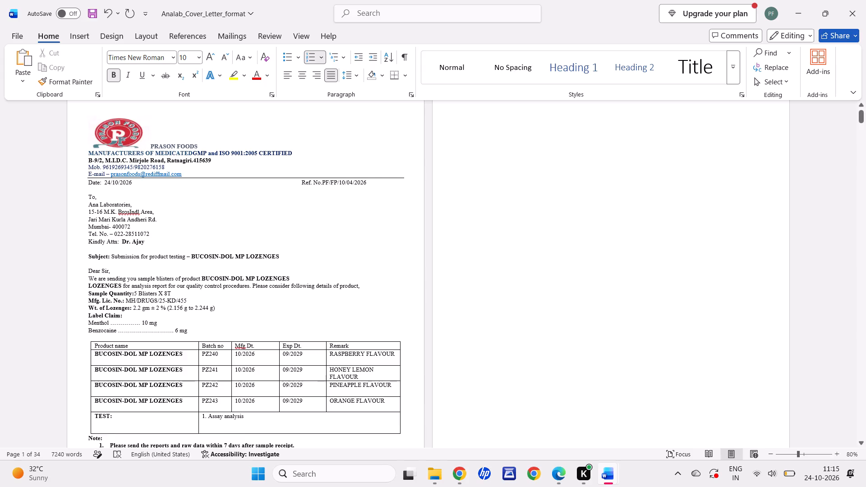
pyautogui.scroll(-2, 379, 362)
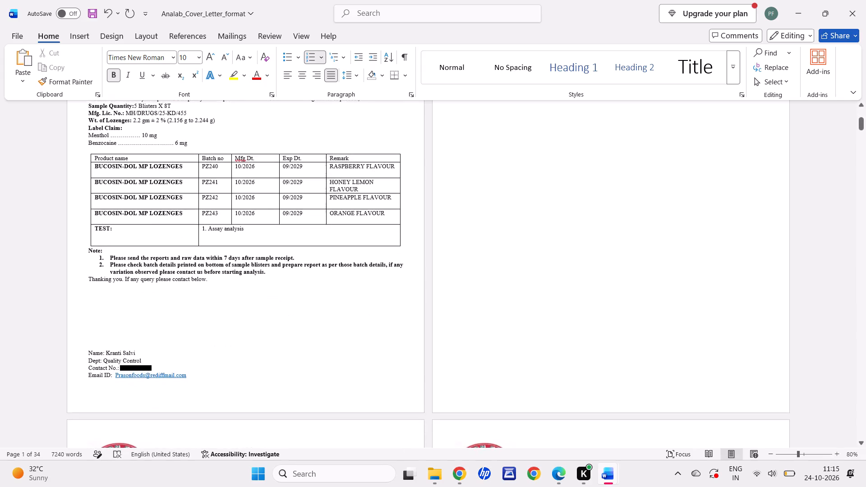
pyautogui.scroll(-1, 379, 362)
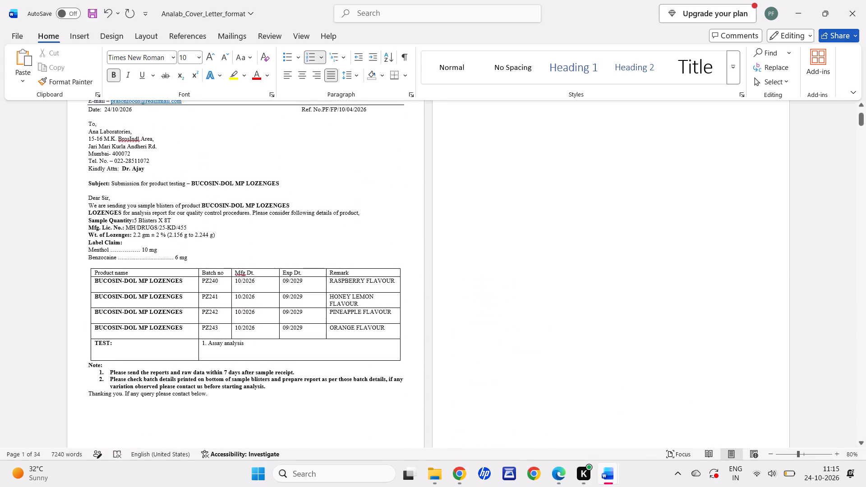
pyautogui.scroll(3, 379, 362)
pyautogui.scroll(-1, 379, 362)
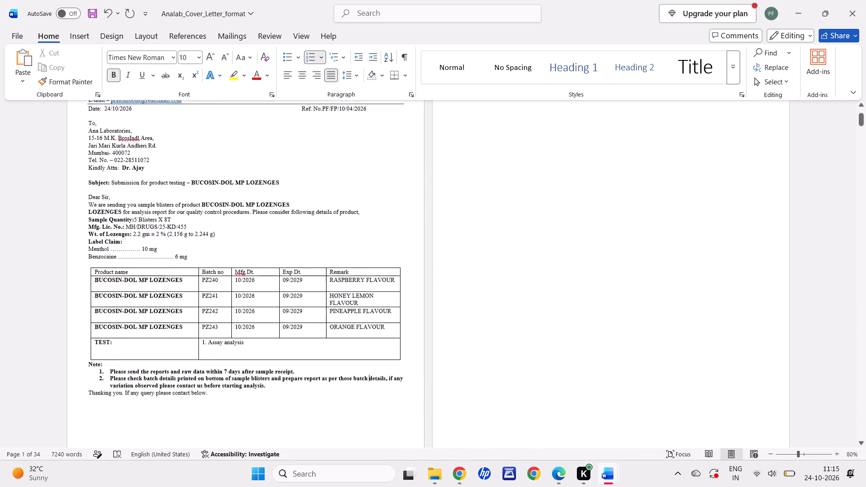
pyautogui.scroll(-2, 379, 362)
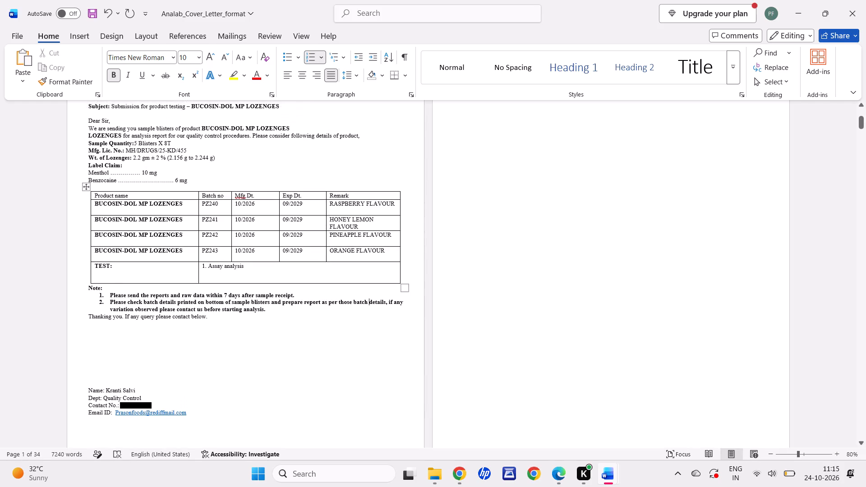
# Show the page thumbnails in the navigation view and delete the blank page 2 after the letter.
pyautogui.click(521, 316)
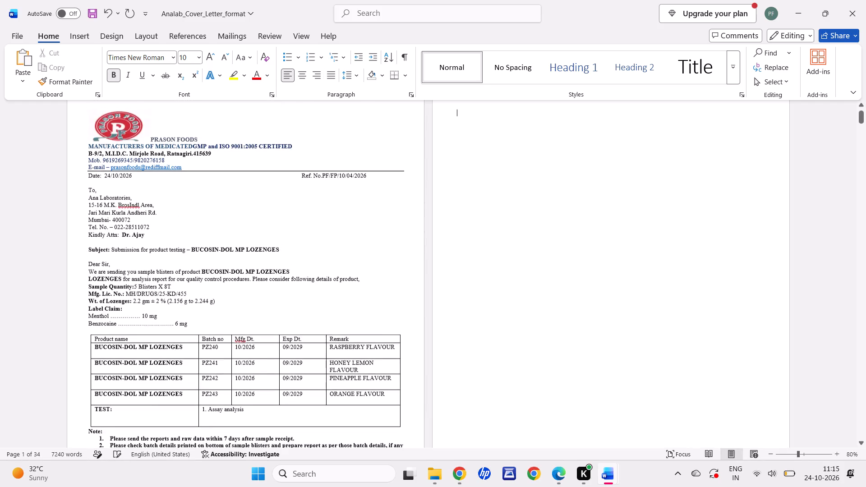
pyautogui.click(267, 34)
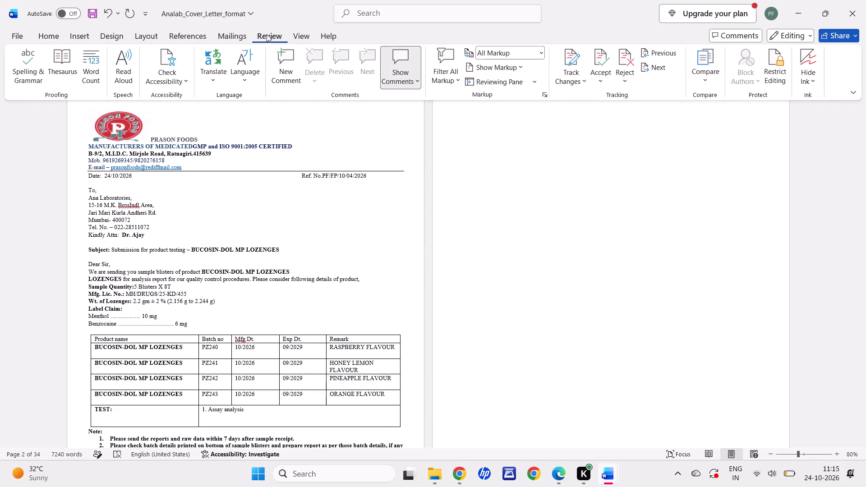
pyautogui.click(267, 34)
pyautogui.click(300, 34)
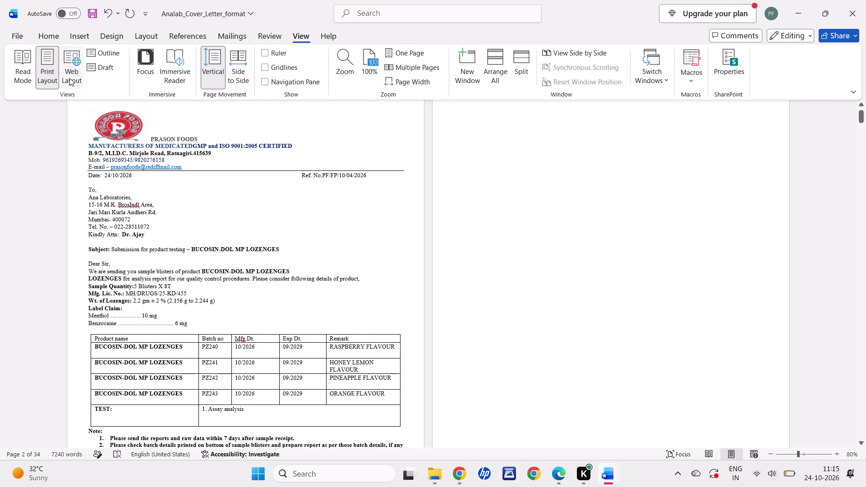
pyautogui.click(266, 82)
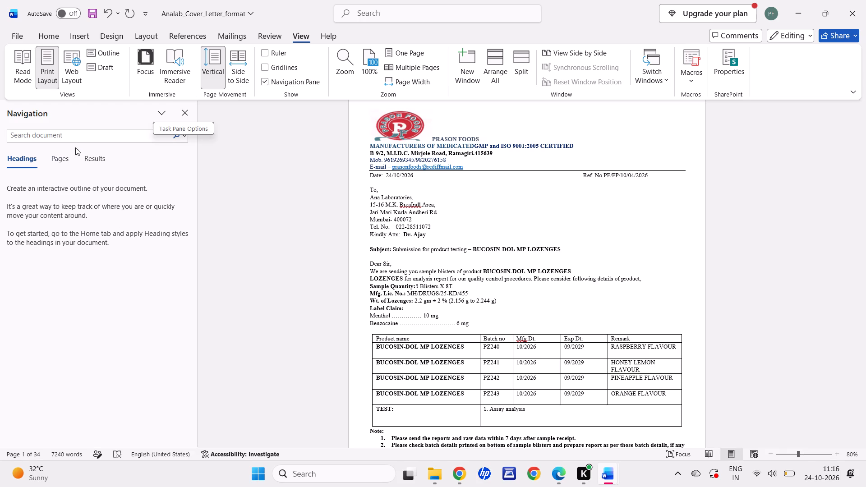
pyautogui.click(69, 158)
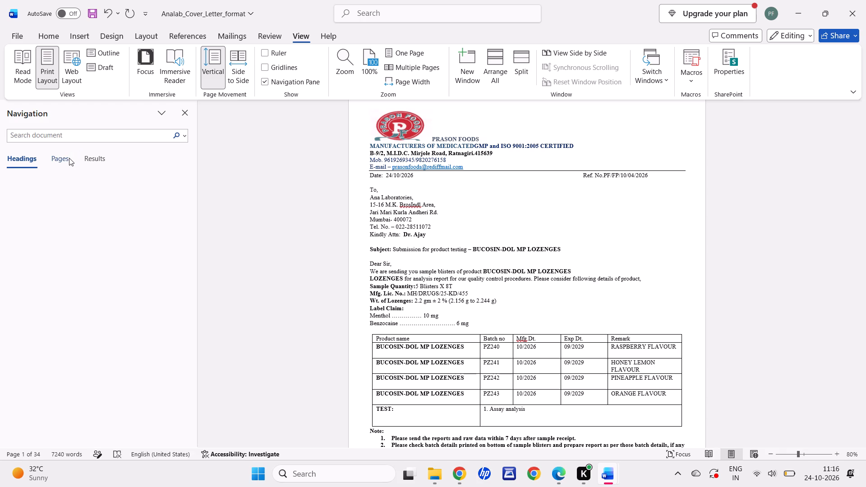
pyautogui.click(146, 209)
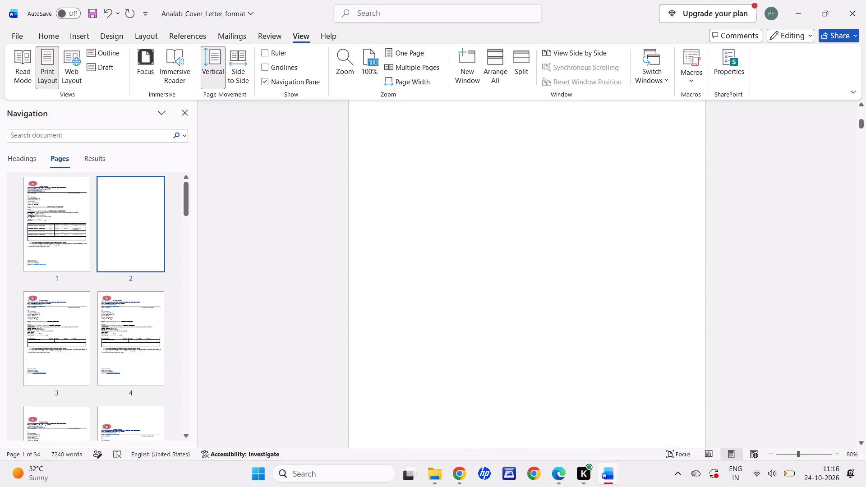
pyautogui.press('Delete')
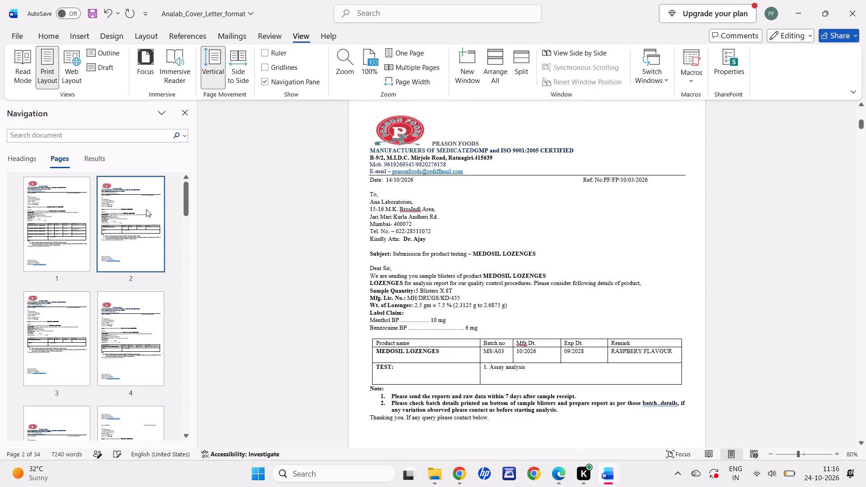
# Return to page 1 and print one copy of the document, all pages, on the EPSONE3FAFD (L6460 Series) printer.
pyautogui.click(23, 231)
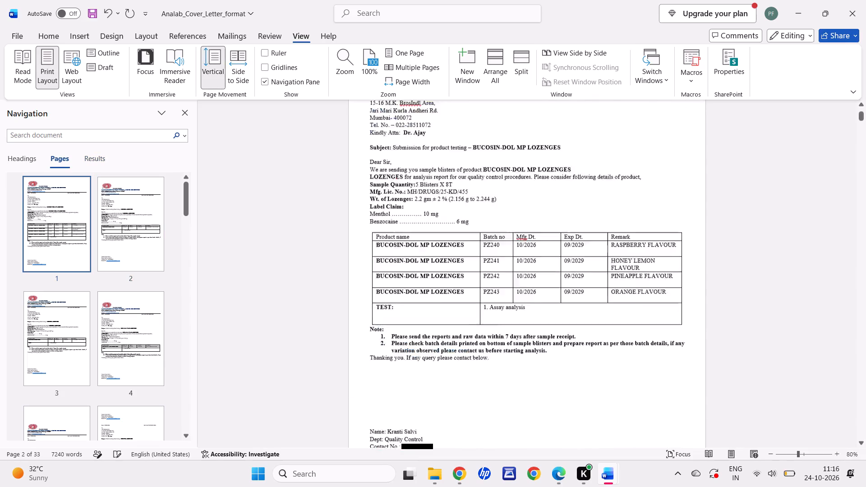
pyautogui.click(46, 234)
pyautogui.scroll(5, 433, 267)
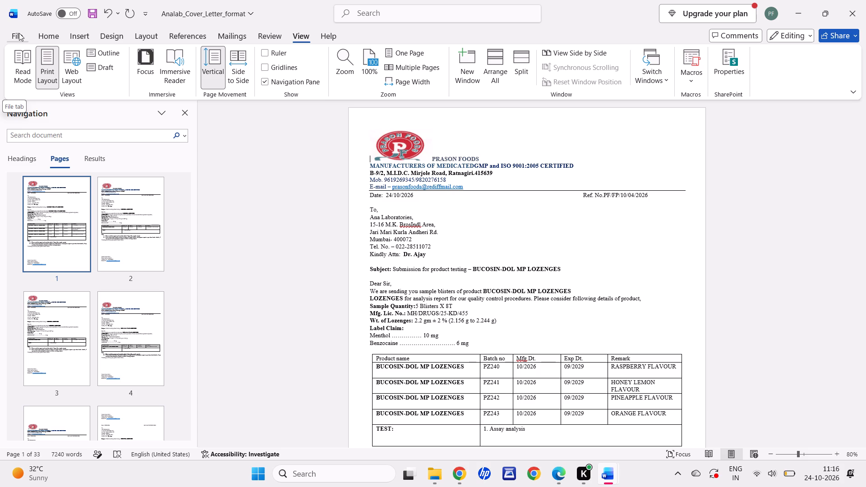
pyautogui.click(19, 33)
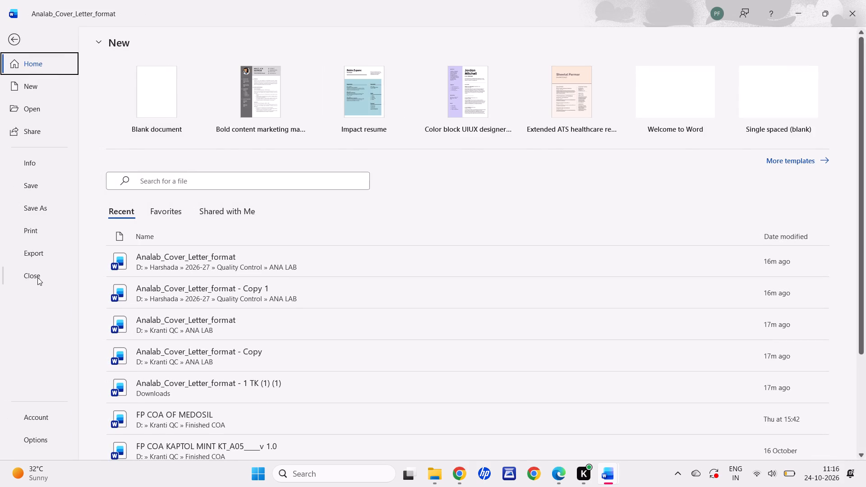
pyautogui.click(37, 233)
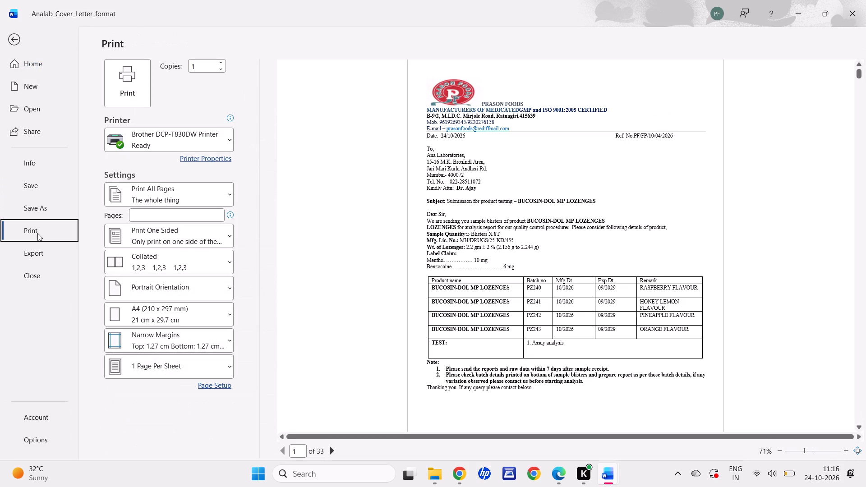
pyautogui.click(230, 142)
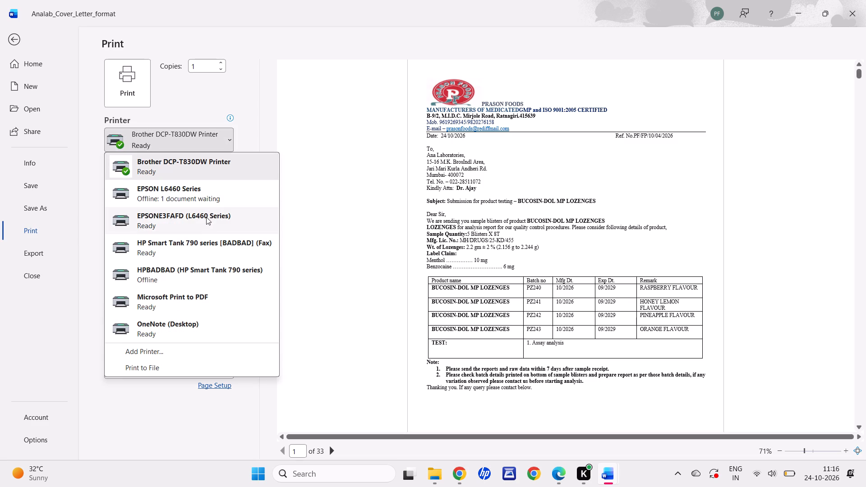
pyautogui.click(205, 221)
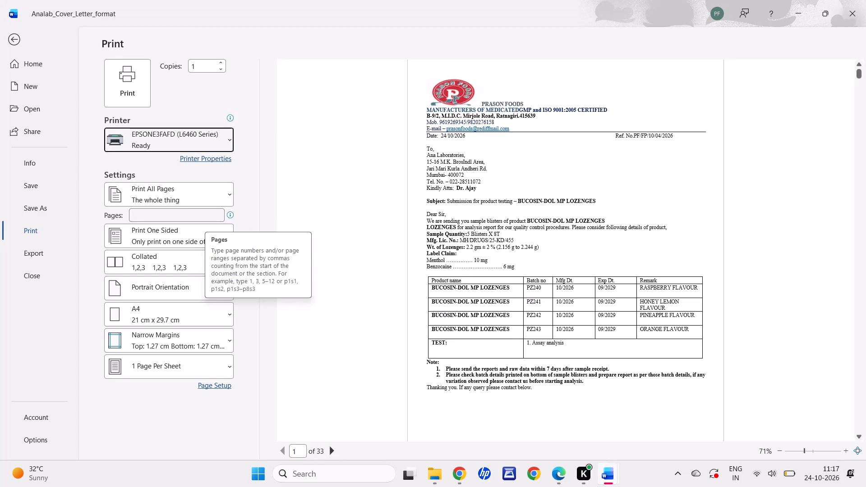
pyautogui.click(136, 99)
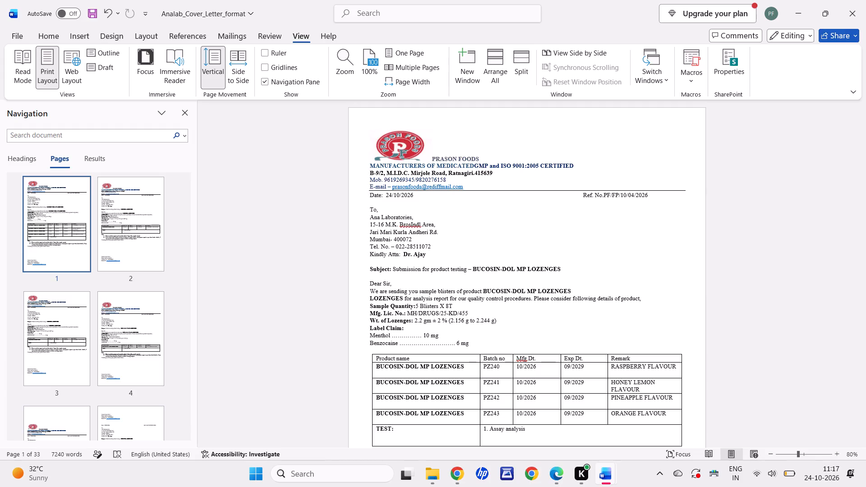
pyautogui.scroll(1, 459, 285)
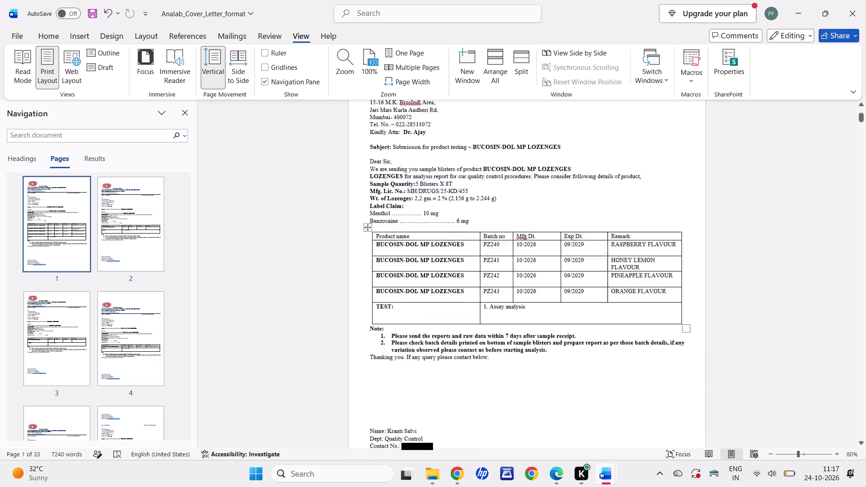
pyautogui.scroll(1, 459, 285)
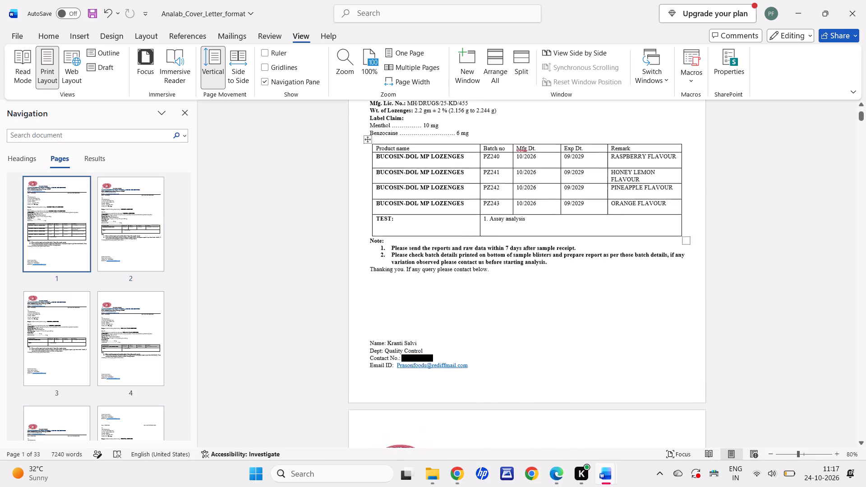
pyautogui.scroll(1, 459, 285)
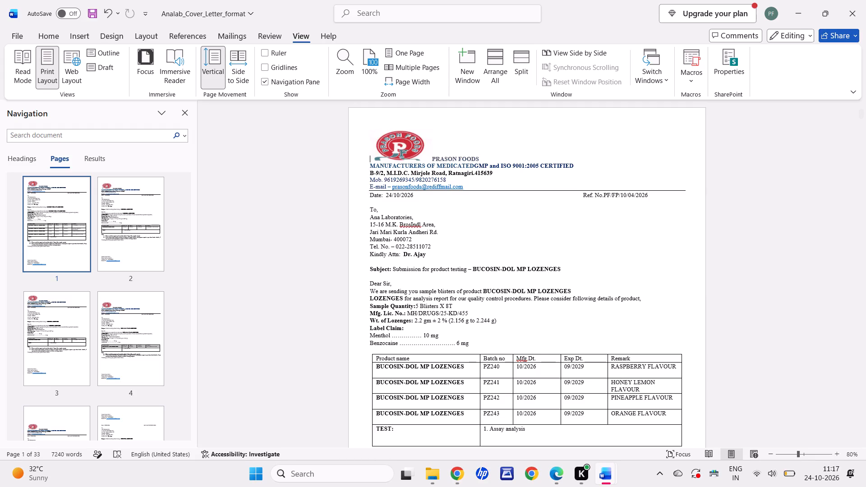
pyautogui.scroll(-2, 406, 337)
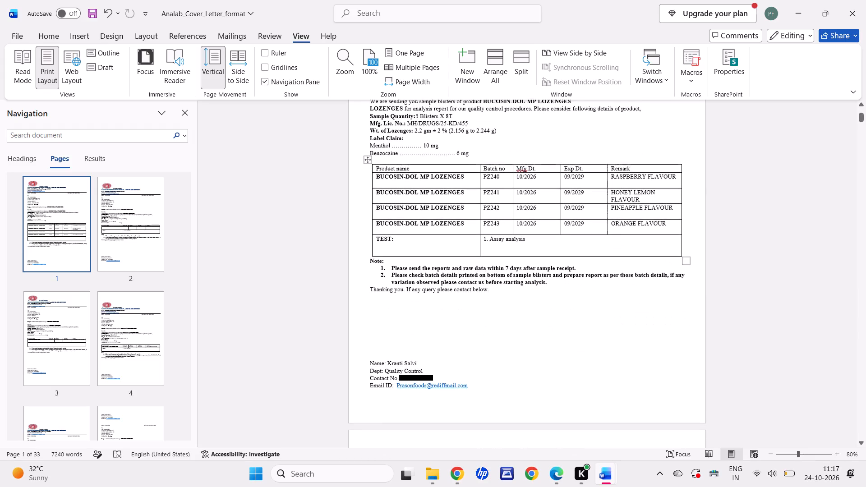
# Switch to the print queue and cancel all documents on the EPSONE3FAFD (L6460 Series) printer.
pyautogui.click(14, 28)
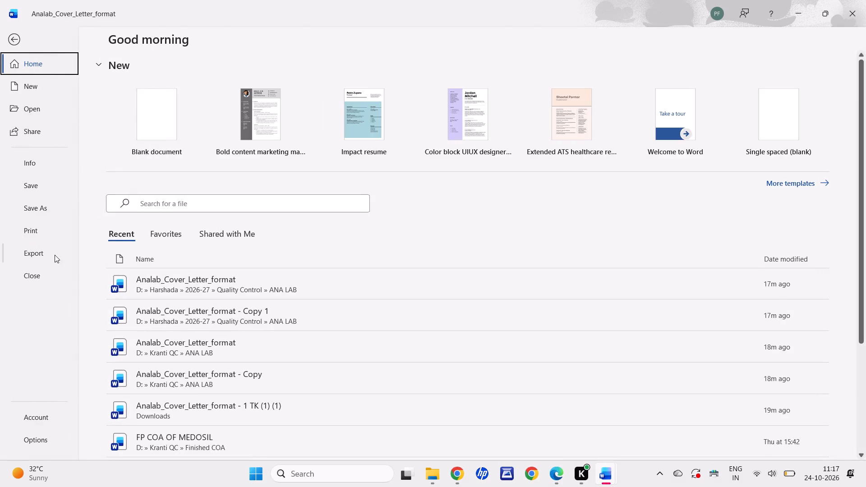
pyautogui.click(45, 228)
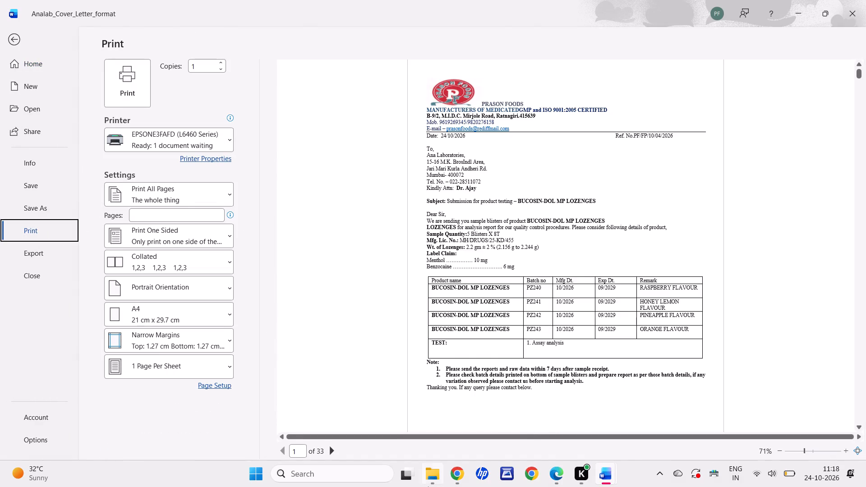
pyautogui.click(711, 475)
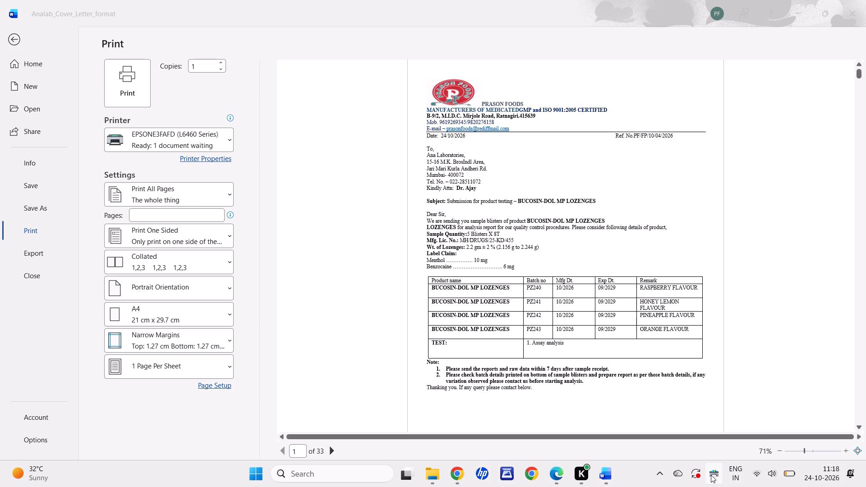
pyautogui.click(711, 475)
pyautogui.click(711, 475)
pyautogui.click(711, 475)
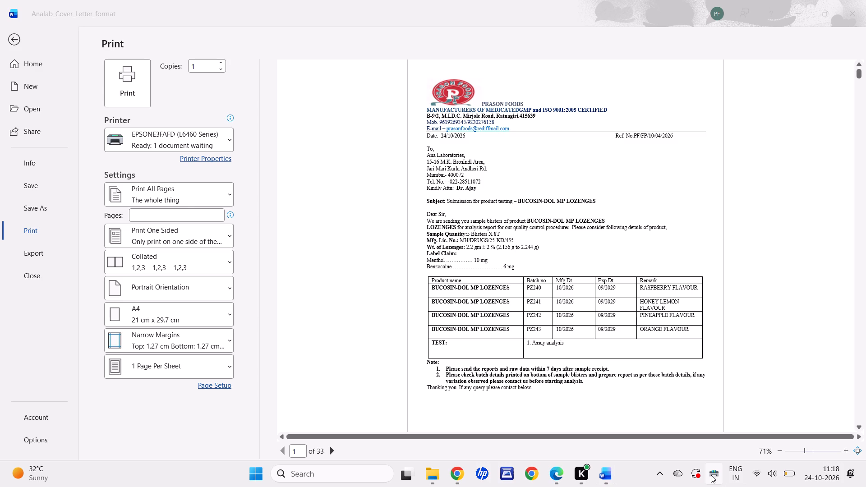
pyautogui.doubleClick(711, 475)
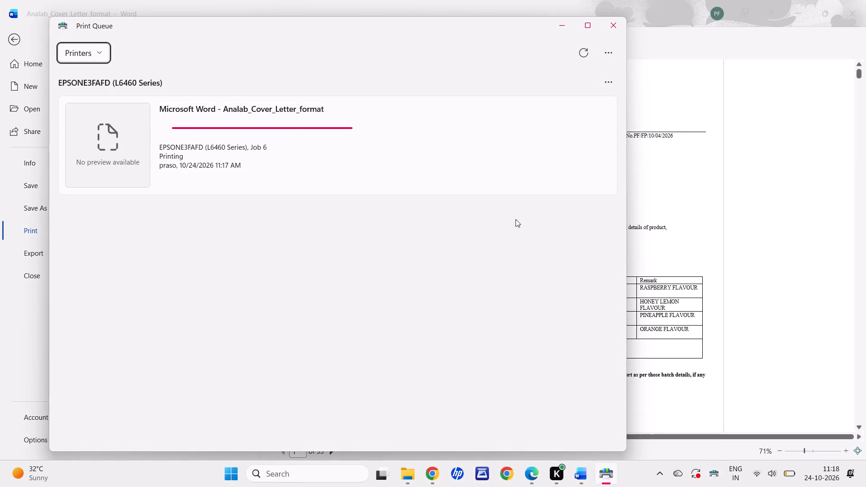
pyautogui.click(607, 83)
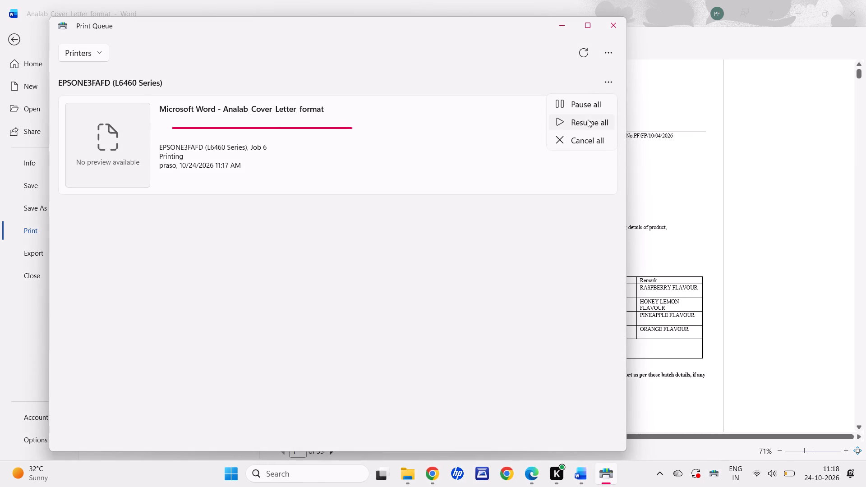
pyautogui.click(584, 138)
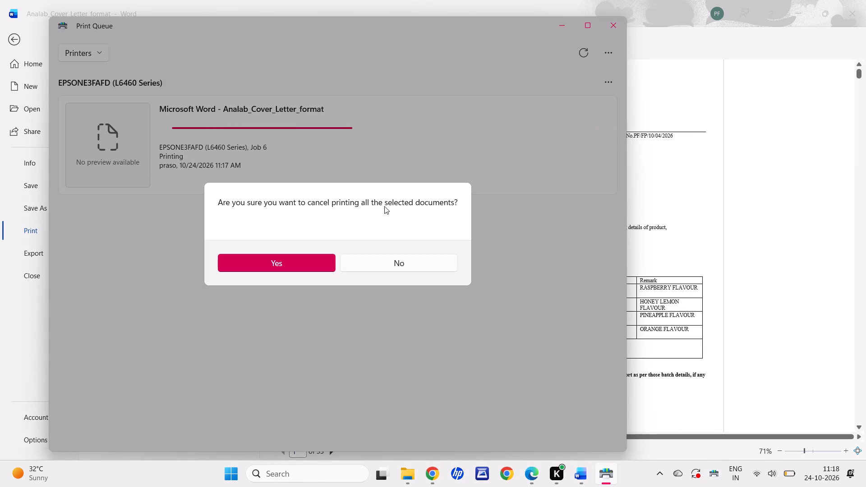
pyautogui.click(325, 257)
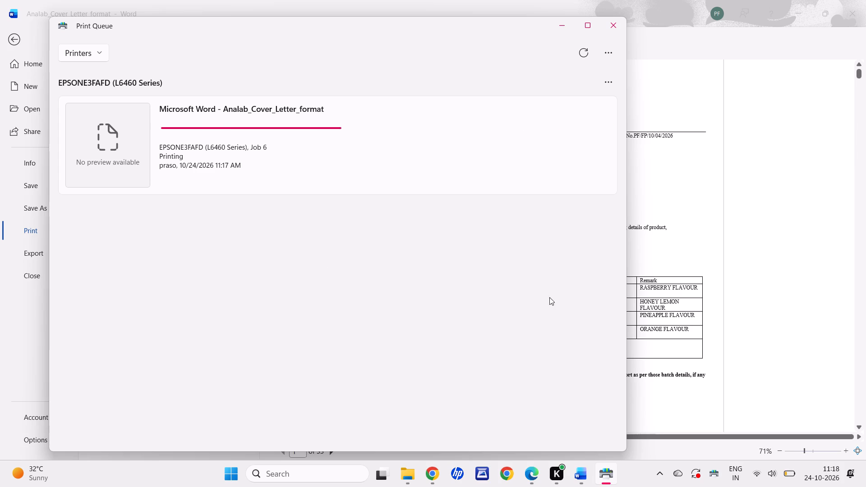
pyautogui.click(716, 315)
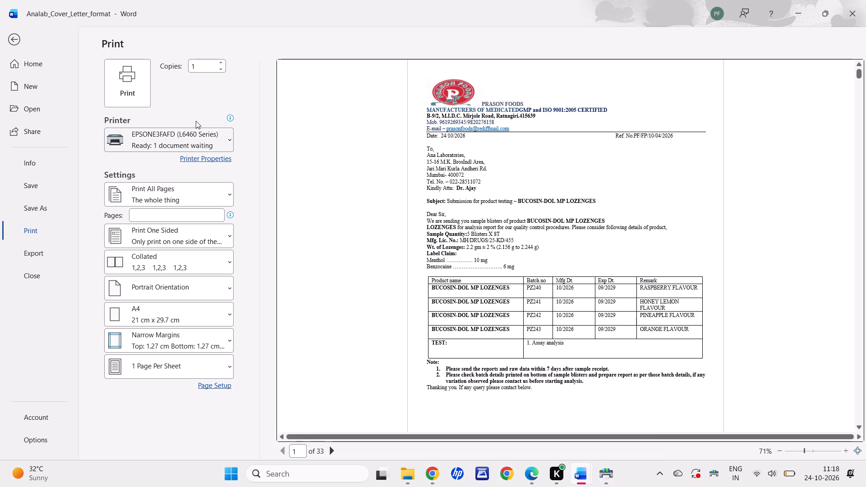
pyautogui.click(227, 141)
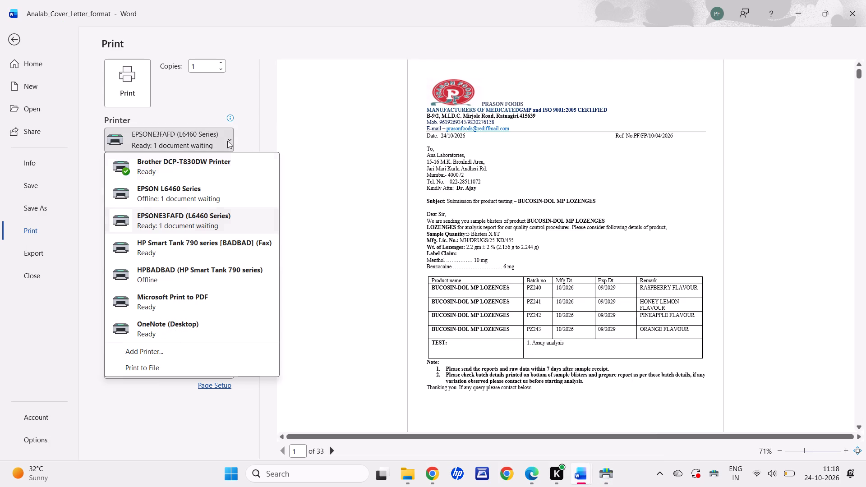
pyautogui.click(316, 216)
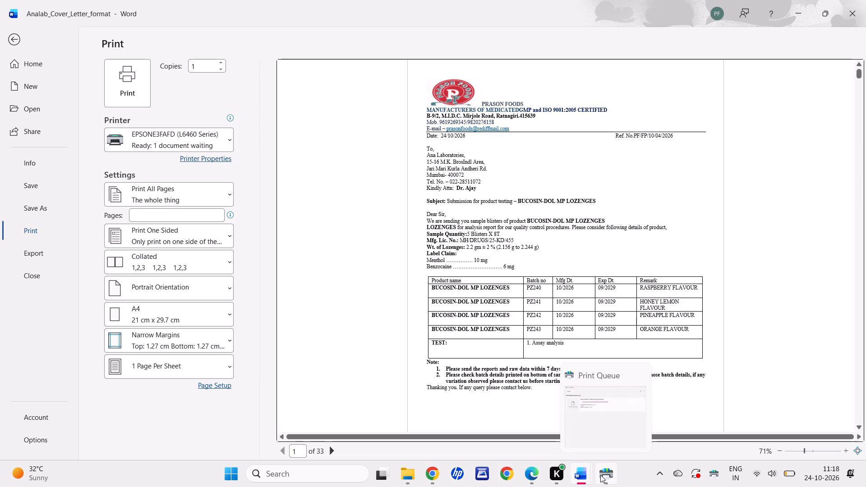
# Return to the print queue, pause all jobs of the EPSONE3FAFD (L6460 Series) printer and cancel them all again.
pyautogui.click(615, 414)
pyautogui.click(601, 81)
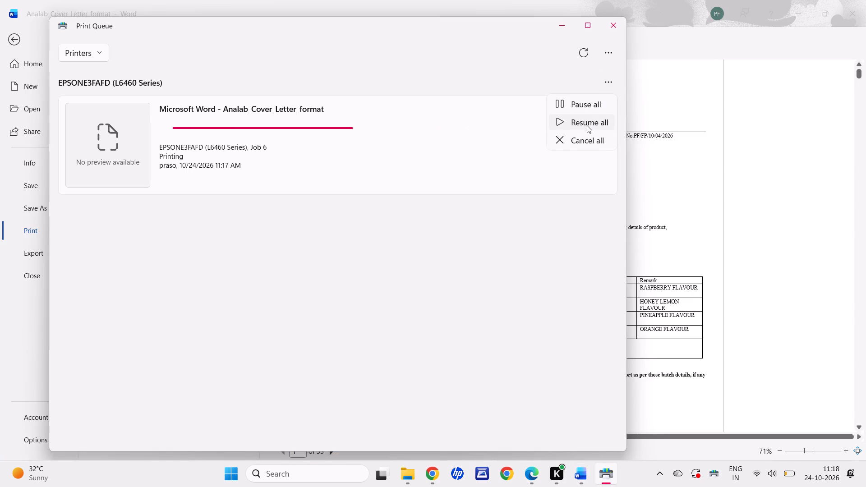
pyautogui.click(562, 105)
pyautogui.click(613, 80)
pyautogui.click(594, 143)
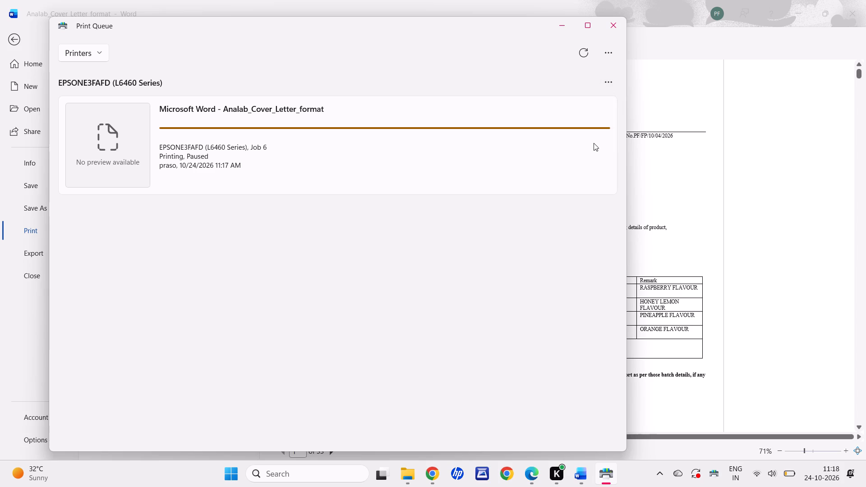
pyautogui.click(285, 262)
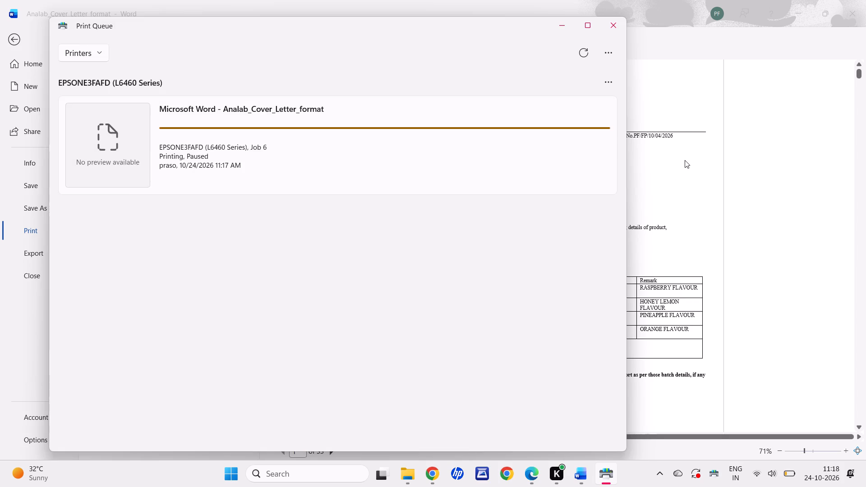
# Back in Word, print two copies of only the current page, the BUCOSIN-DOL MP LOZENGES letter, on the EPSONE3FAFD (L6460 Series) printer.
pyautogui.click(685, 160)
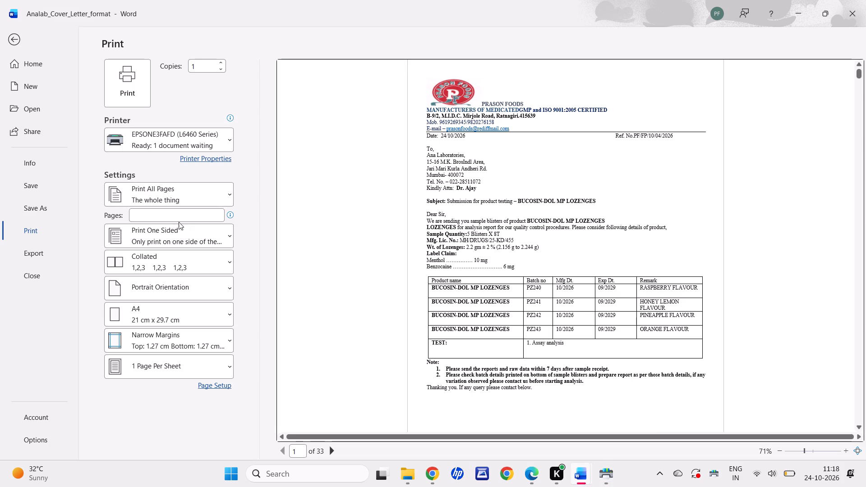
pyautogui.click(182, 217)
pyautogui.click(230, 196)
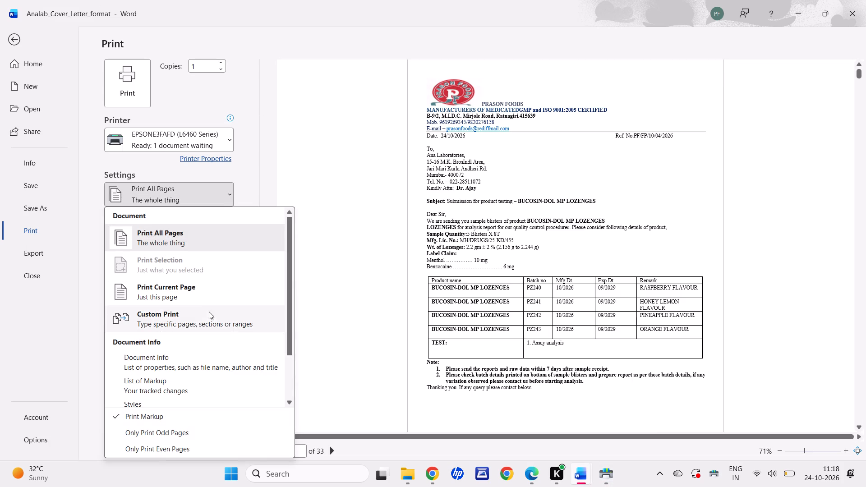
pyautogui.click(213, 291)
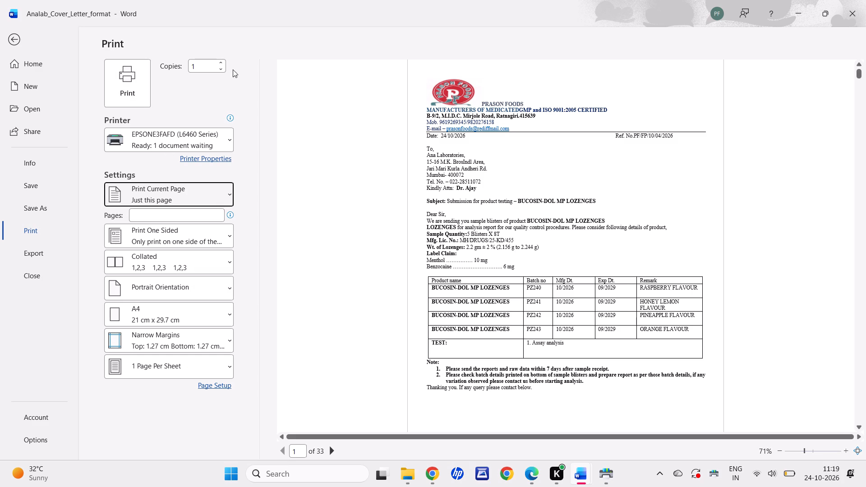
pyautogui.click(220, 61)
pyautogui.click(134, 82)
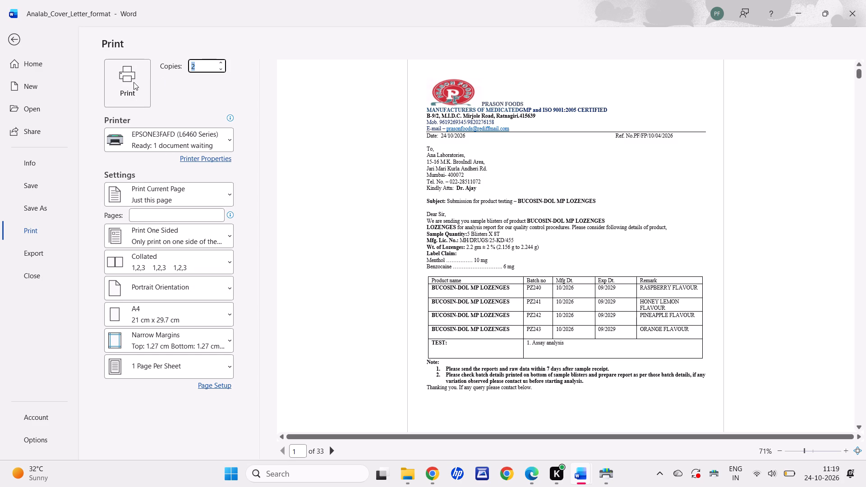
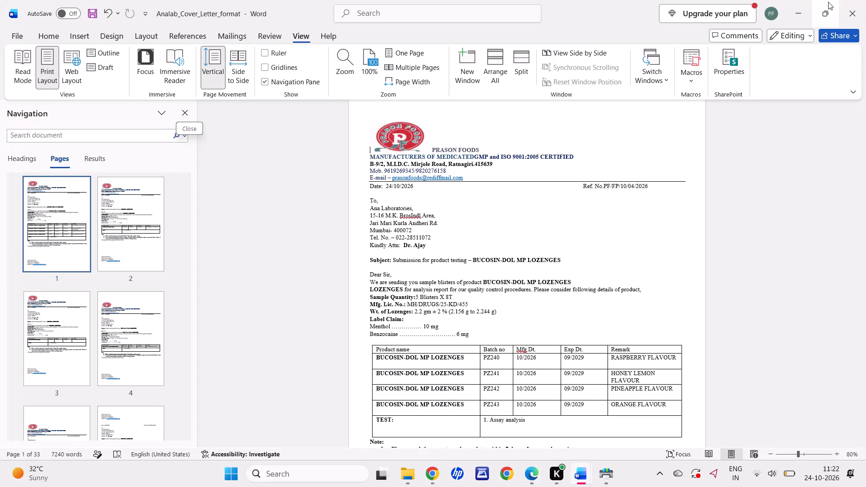
# Minimise both open Word documents and check the EPSONE3FAFD (L6460 Series) jobs and available options in the print queue.
pyautogui.click(802, 8)
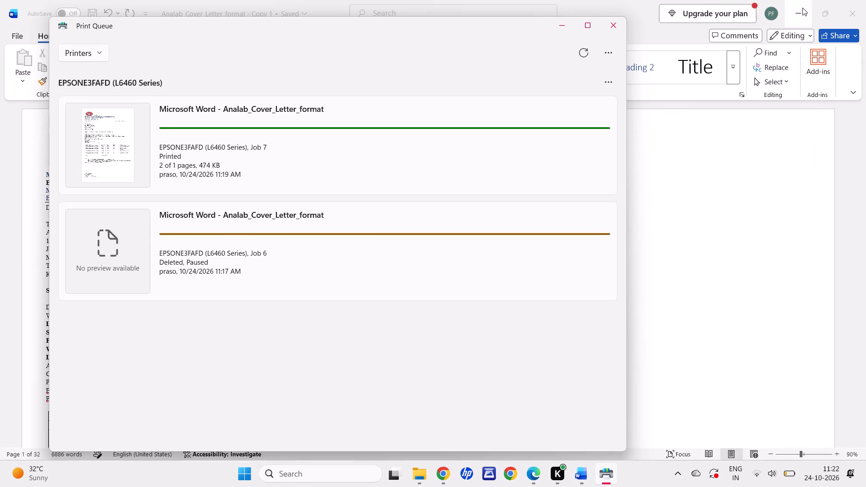
pyautogui.click(802, 8)
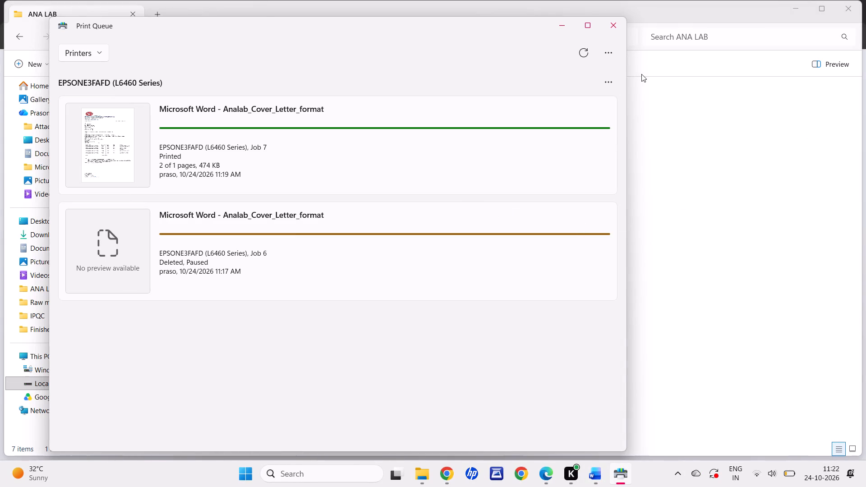
pyautogui.click(609, 77)
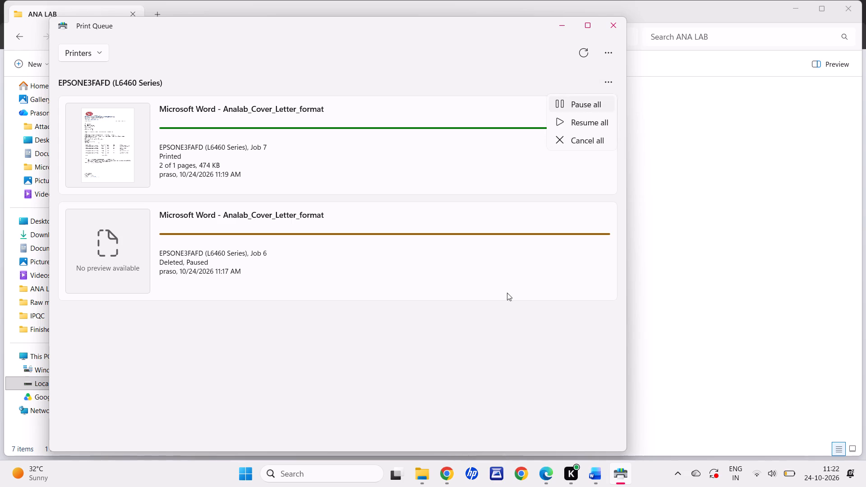
pyautogui.click(507, 293)
pyautogui.moveTo(527, 246); pyautogui.dragTo(519, 250, button='right')
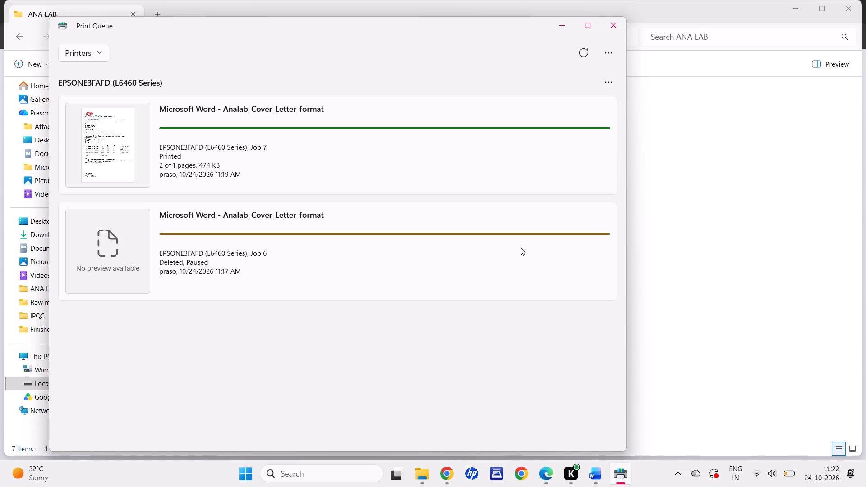
pyautogui.rightClick(518, 249)
pyautogui.click(609, 55)
# Switch to File Explorer and open the Finished COA folder inside Kranti QC on Local Disk (D:).
pyautogui.click(644, 75)
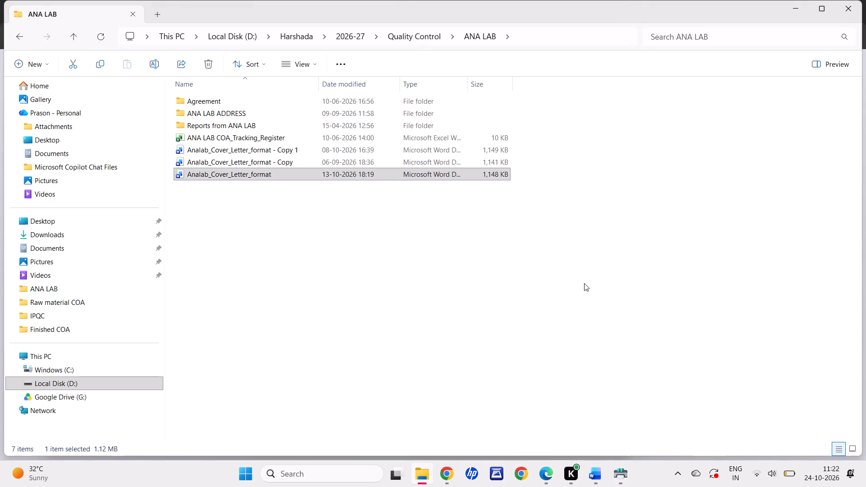
pyautogui.scroll(-3, 587, 330)
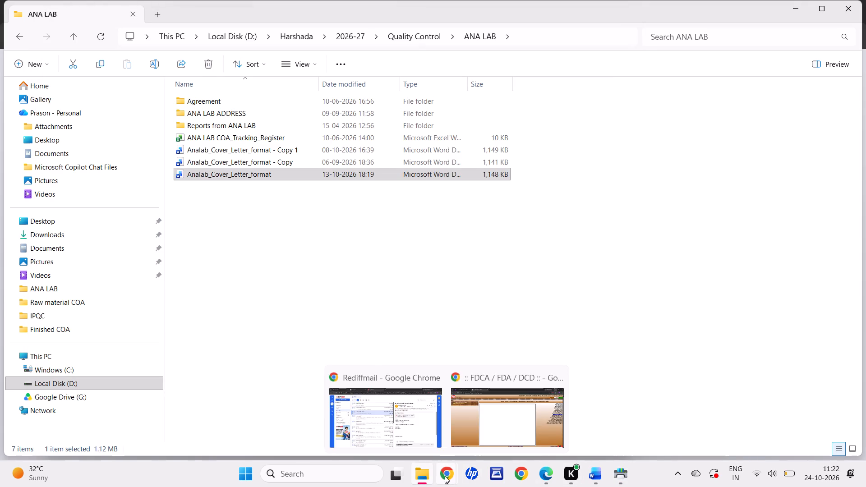
pyautogui.click(141, 383)
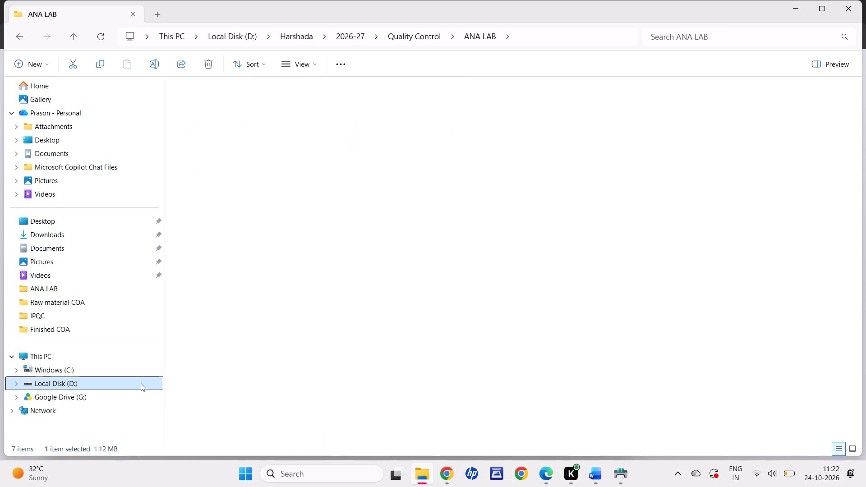
pyautogui.click(247, 175)
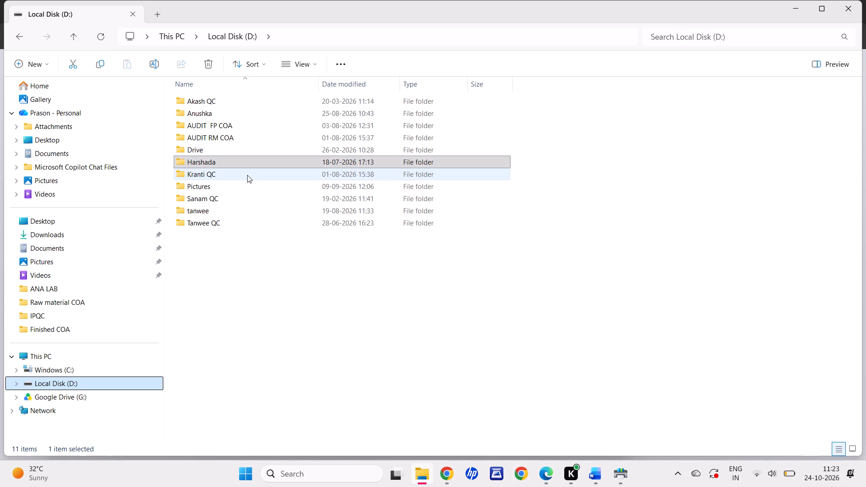
pyautogui.doubleClick(247, 175)
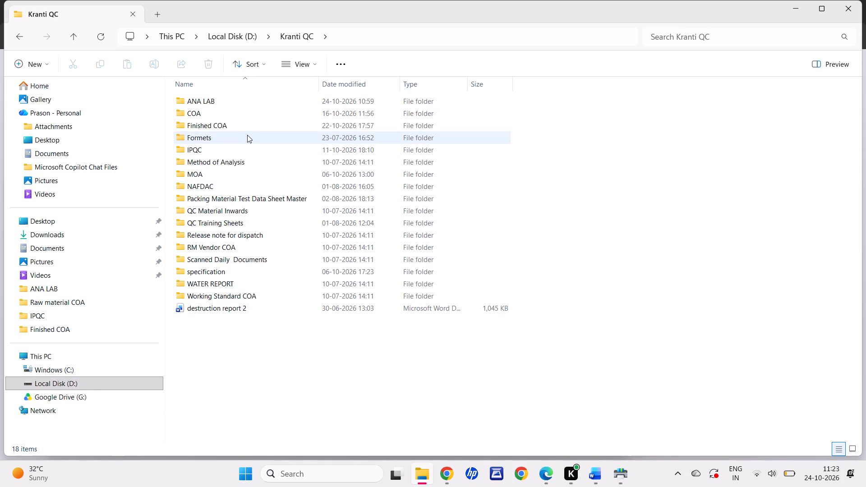
pyautogui.doubleClick(257, 123)
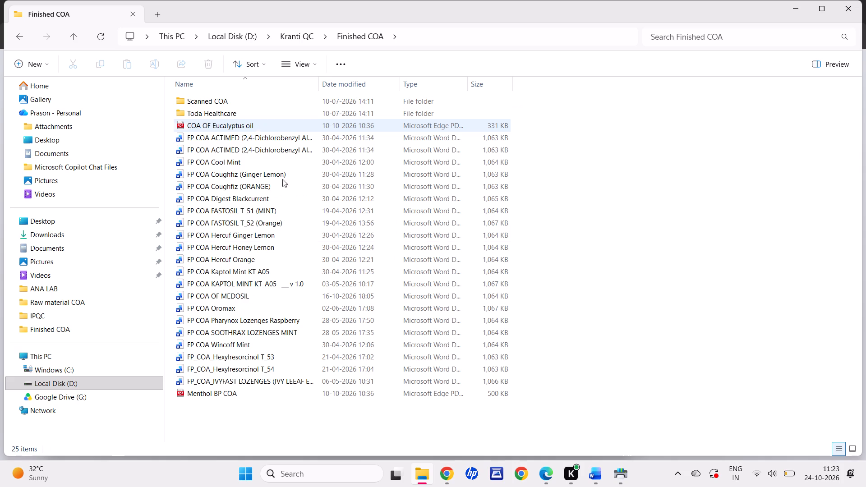
# Switch to the FDCA / FDA / DCD window in Chrome and search its open and recently closed tabs for WHAT to find WhatsApp.
pyautogui.scroll(-6, 331, 266)
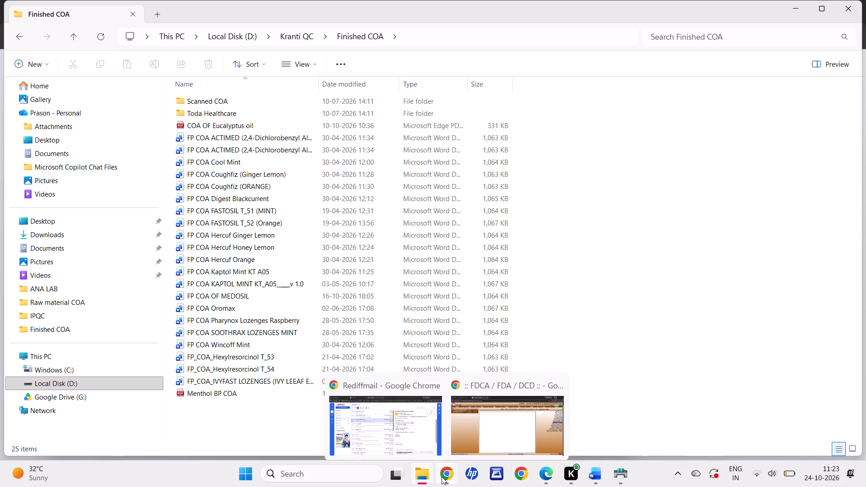
pyautogui.click(479, 432)
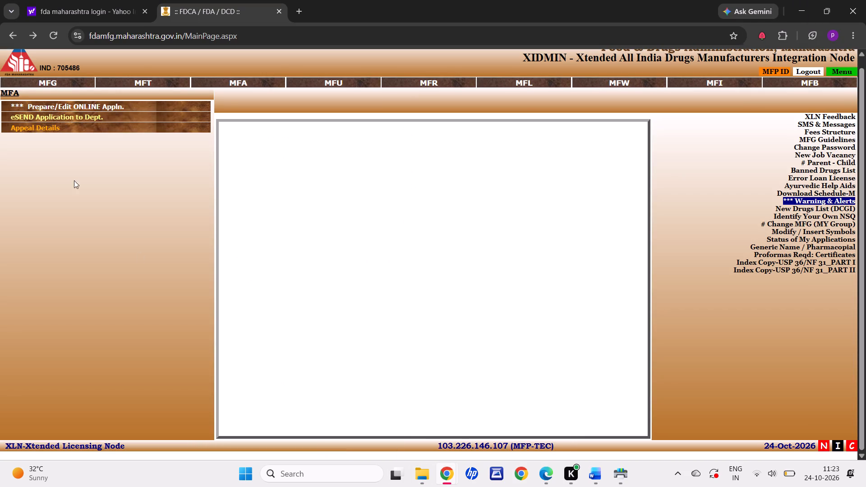
pyautogui.click(17, 9)
pyautogui.click(17, 9)
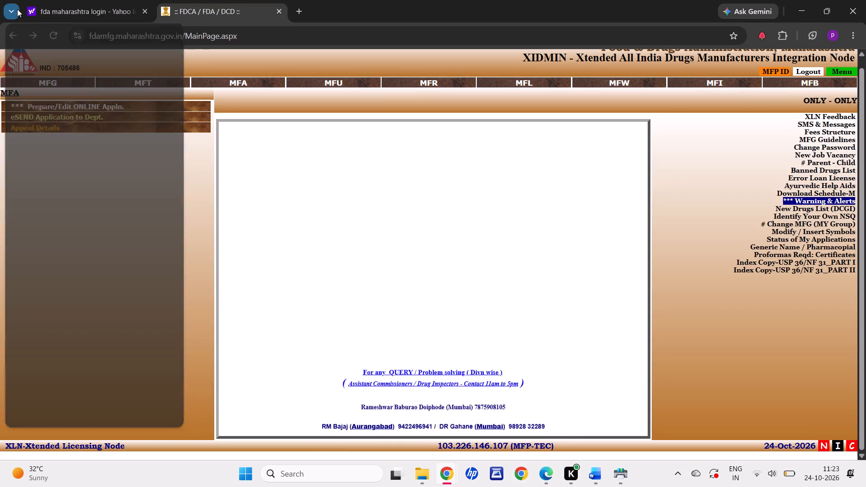
pyautogui.click(17, 9)
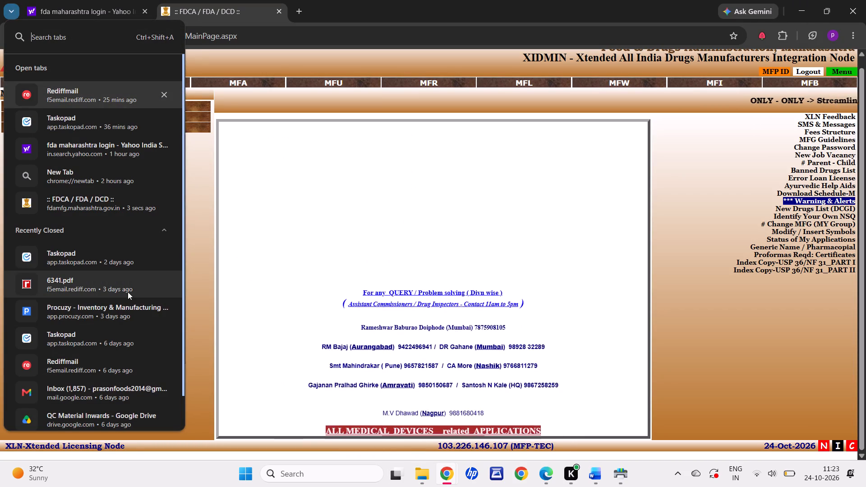
pyautogui.scroll(-2, 128, 292)
pyautogui.scroll(-2, 139, 230)
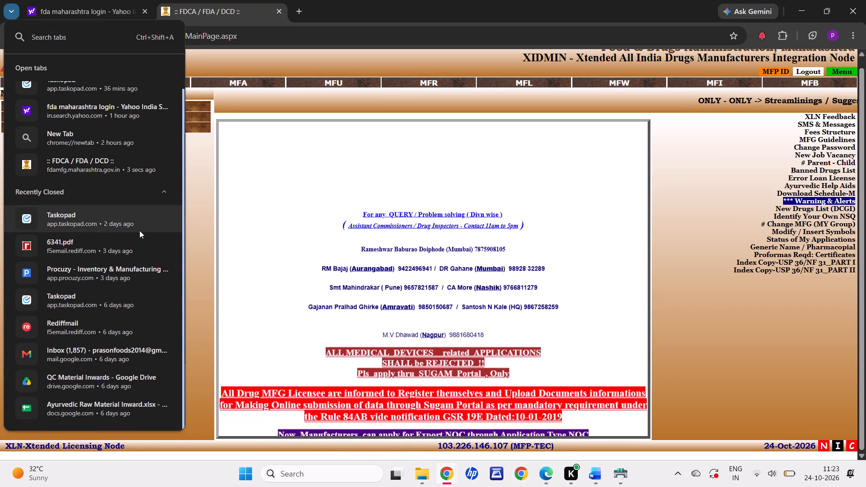
pyautogui.scroll(-4, 97, 319)
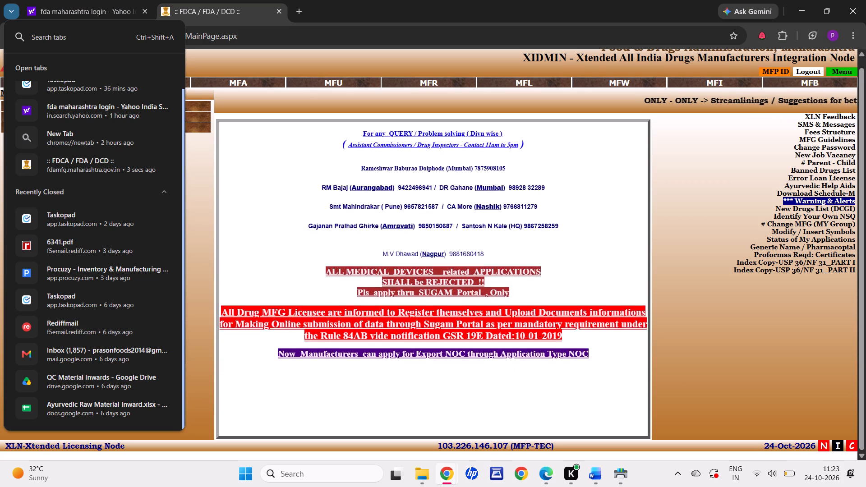
pyautogui.click(105, 39)
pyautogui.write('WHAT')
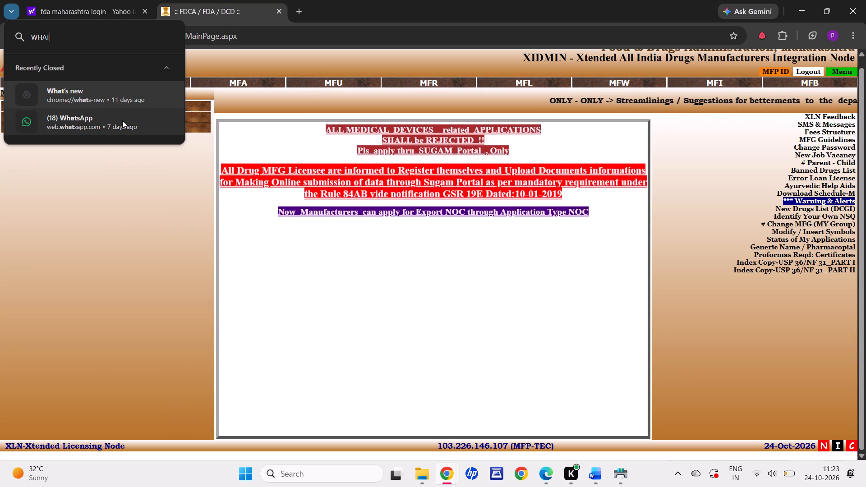